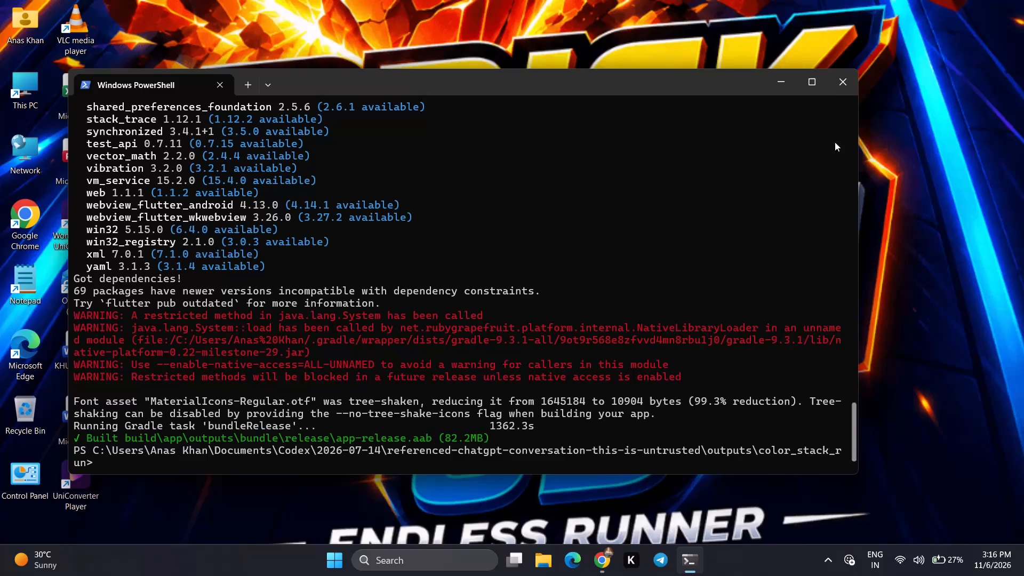
Close the Windows PowerShell window with the finished app bundle build.
left_click(841, 87)
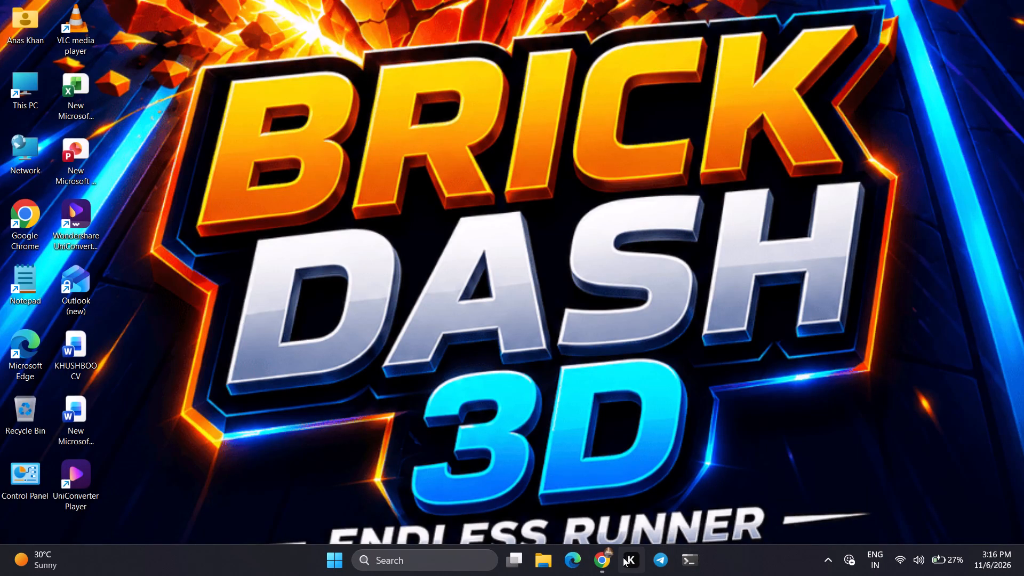
Switch to Google Chrome and bring up the Brick Dash 3D release preparation page in Google Play Console.
left_click(598, 574)
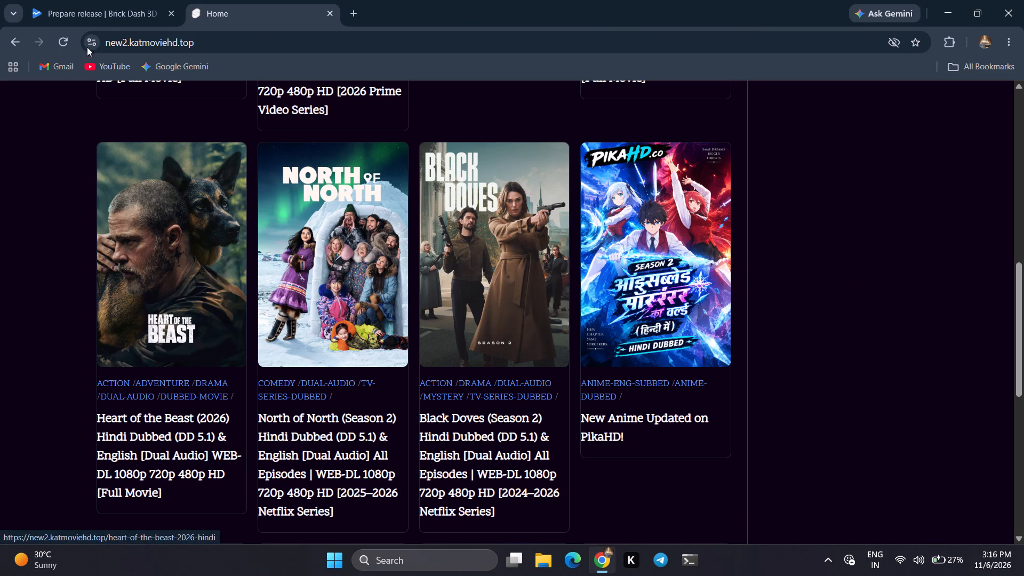
left_click(105, 17)
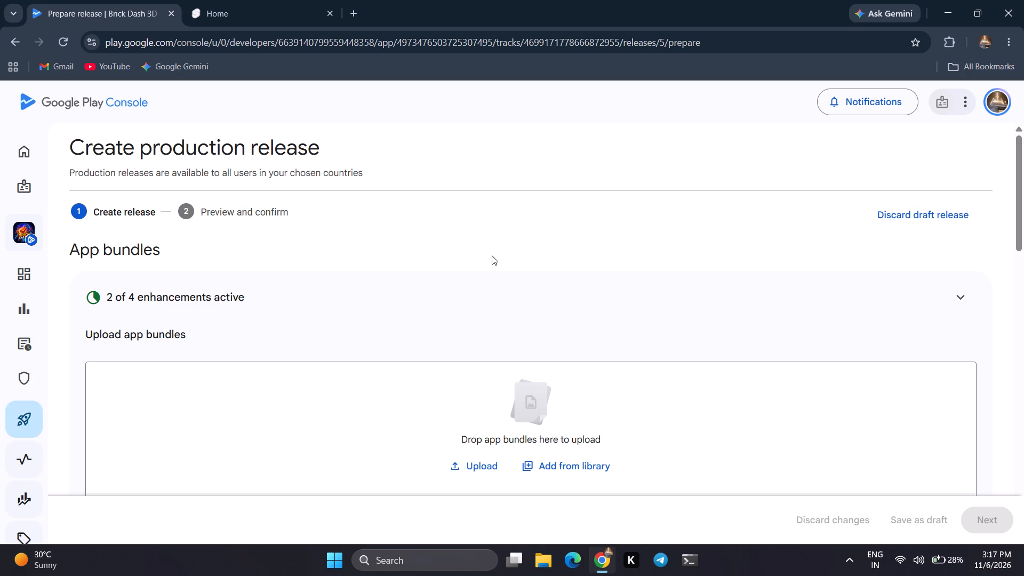
Upload app-release.aab from the build's release folder to the app bundles of the production release.
left_click(477, 466)
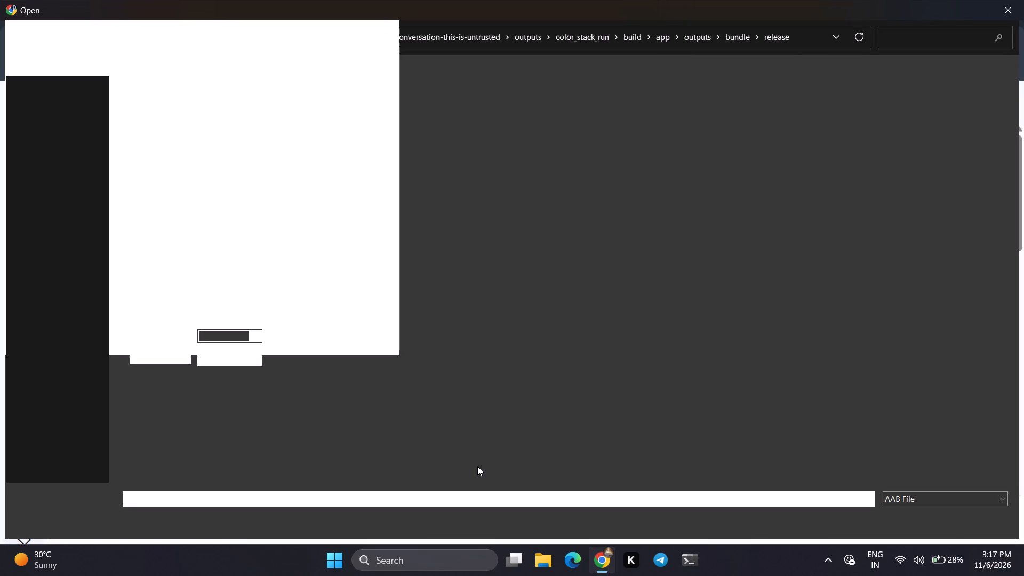
left_click(432, 301)
left_click(314, 414)
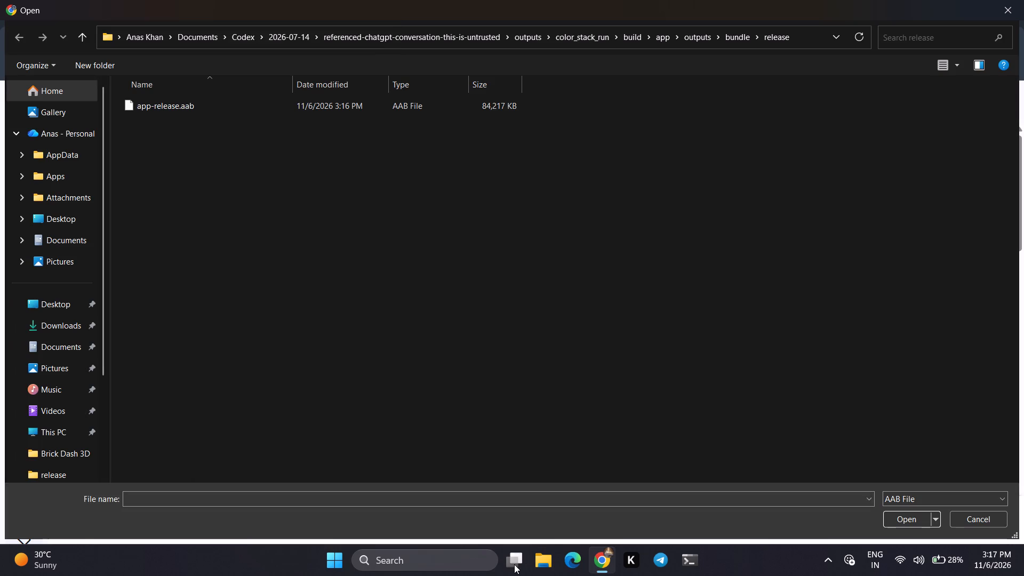
left_click(247, 99)
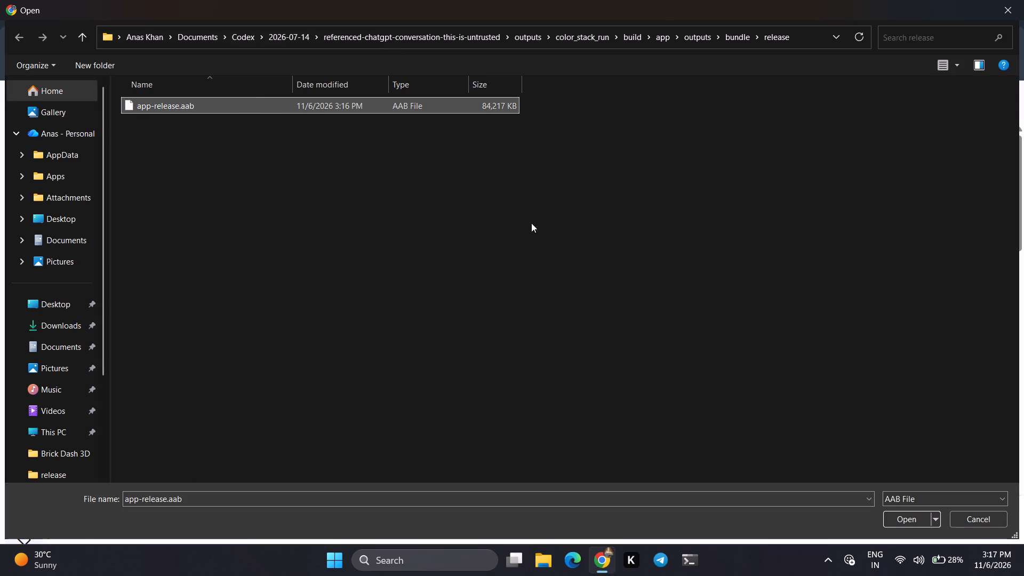
left_click(897, 515)
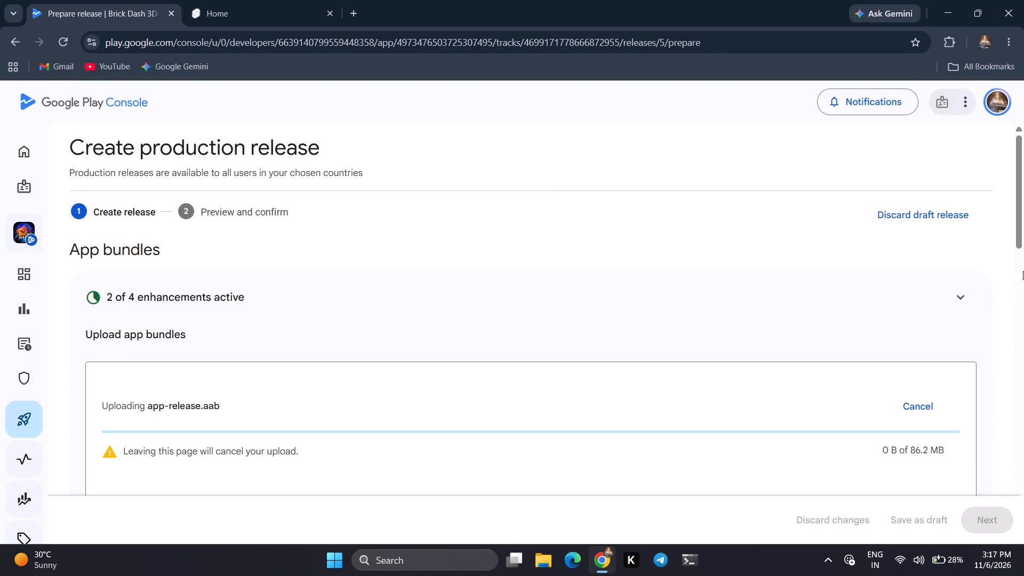
left_click_drag(1018, 244, 1020, 296)
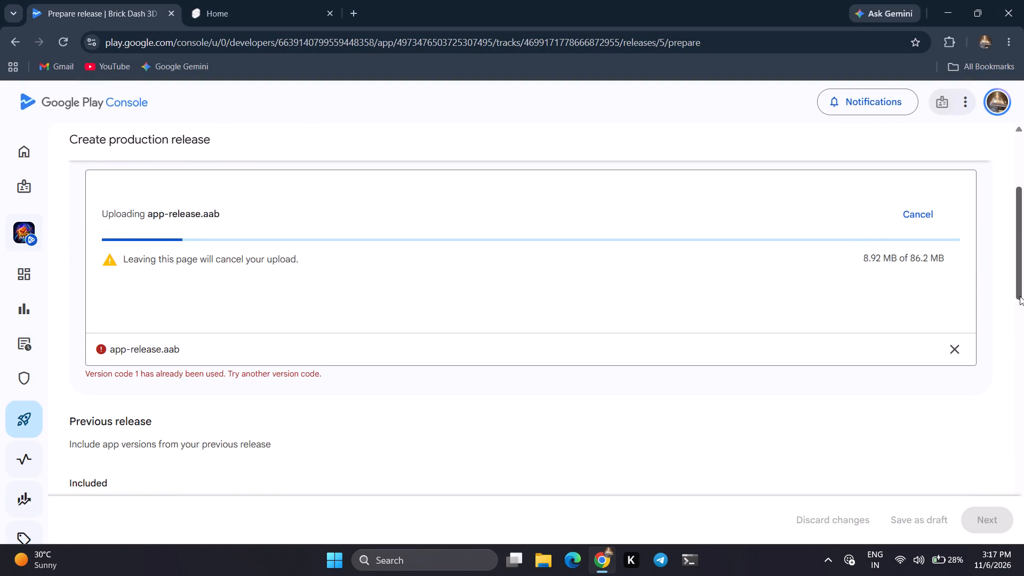
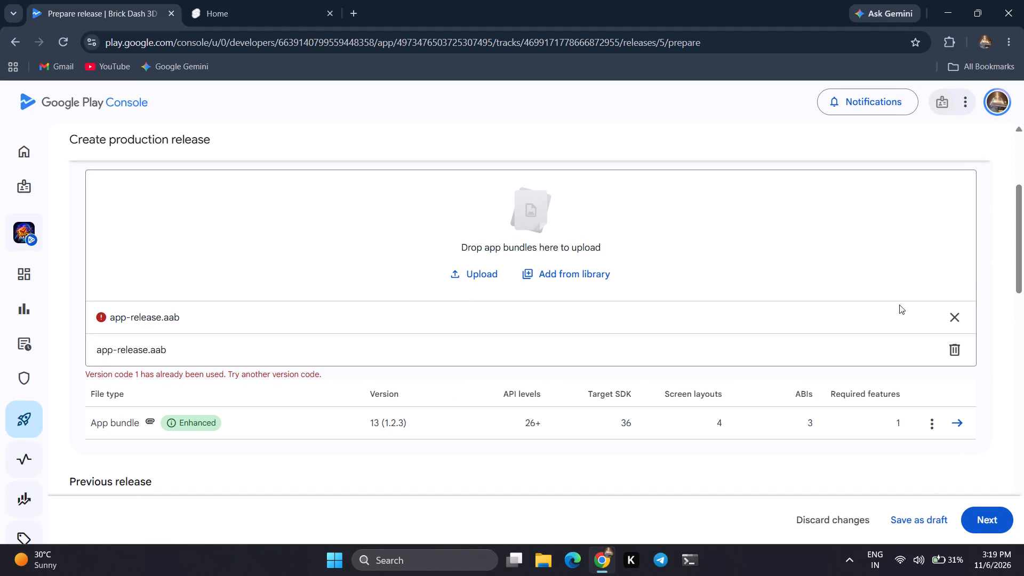
Review the production release for version 13 (1.2.3), proceed to its preview and confirmation, and save the release.
left_click_drag(1020, 283, 1016, 317)
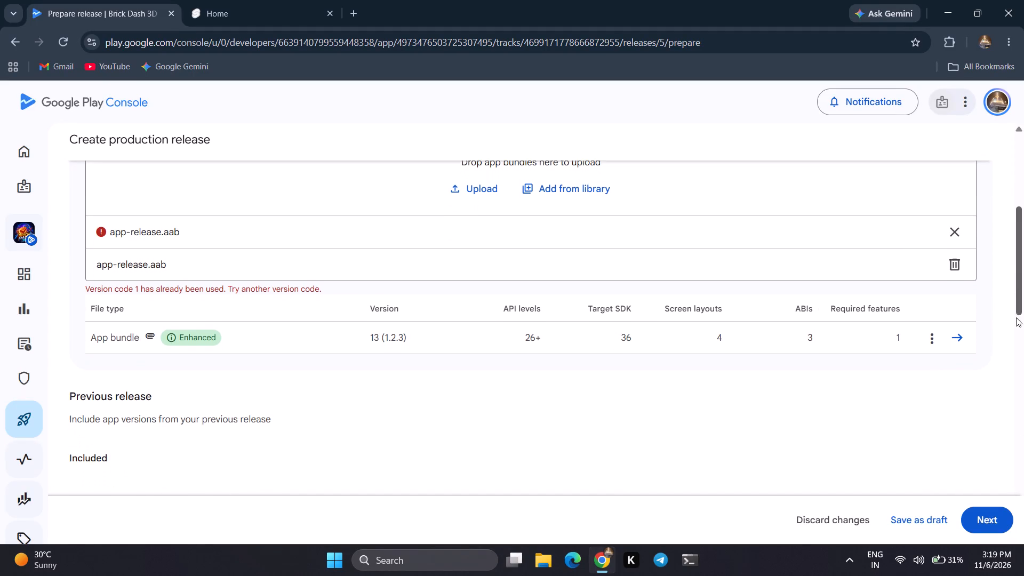
left_click_drag(1016, 317, 1020, 320)
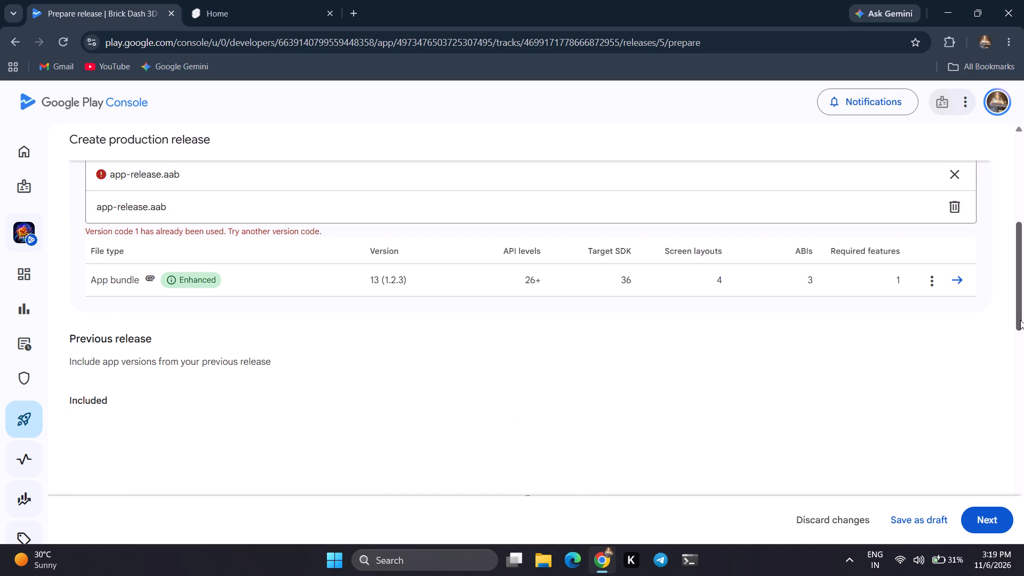
left_click_drag(1020, 320, 1012, 377)
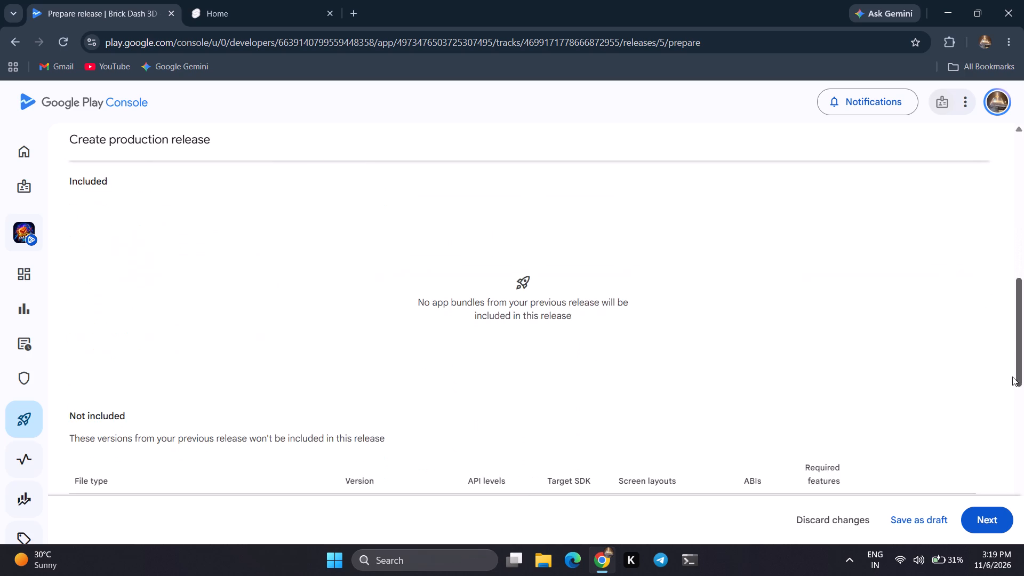
left_click_drag(1012, 377, 1018, 295)
left_click(982, 520)
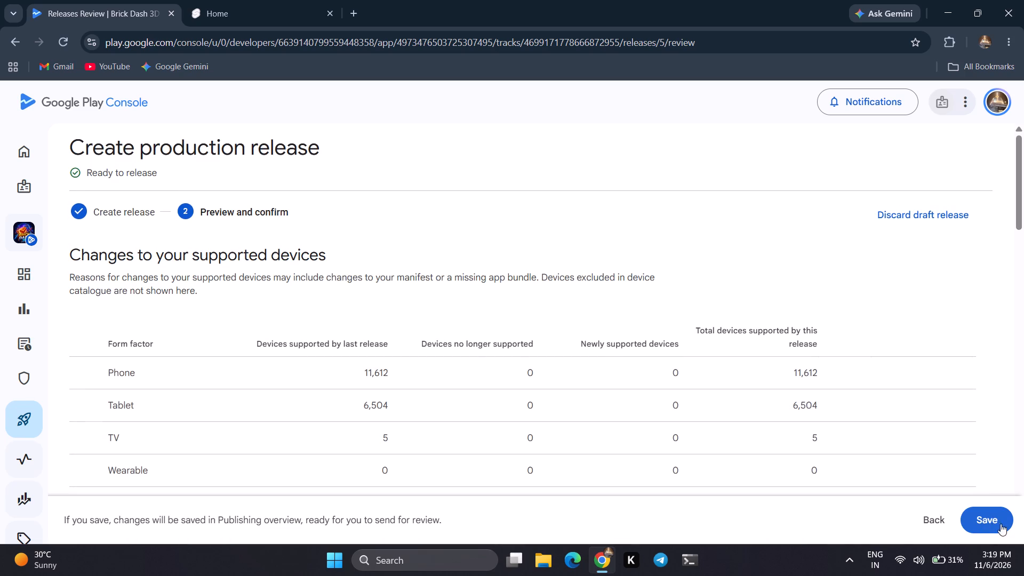
left_click(991, 515)
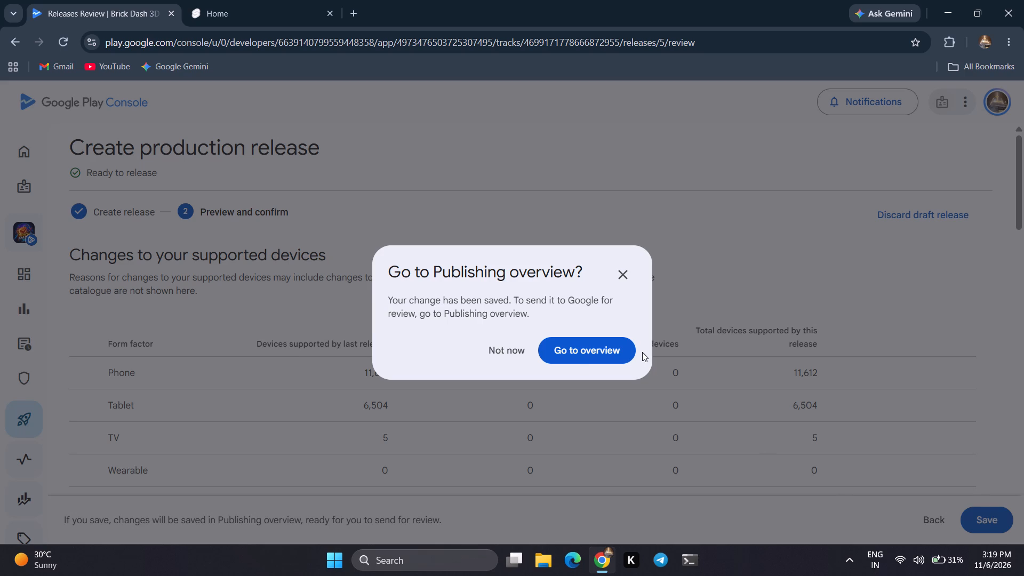
Submit the production rollout change for Google's review from the Publishing overview.
left_click(575, 355)
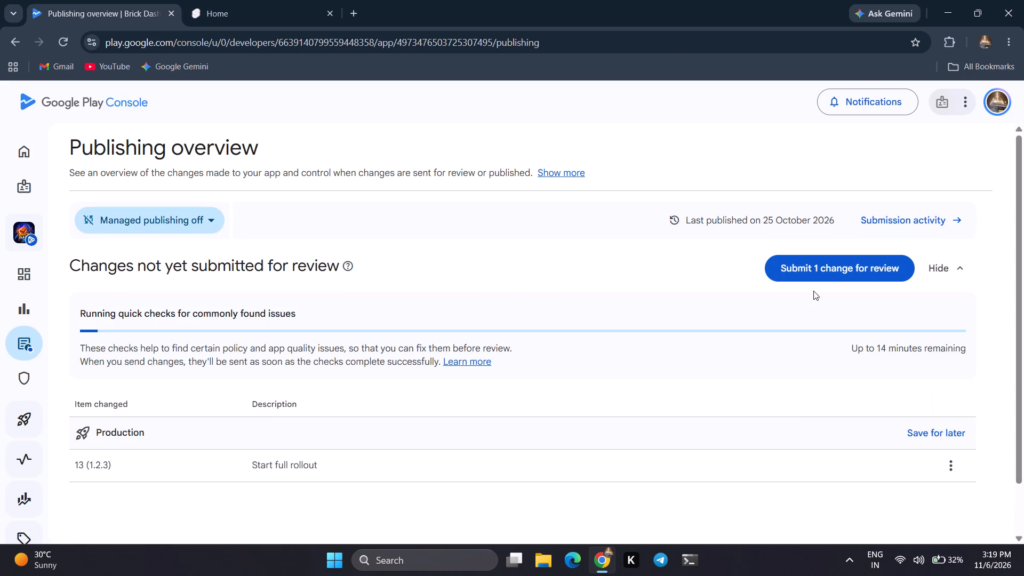
left_click(812, 281)
left_click(585, 373)
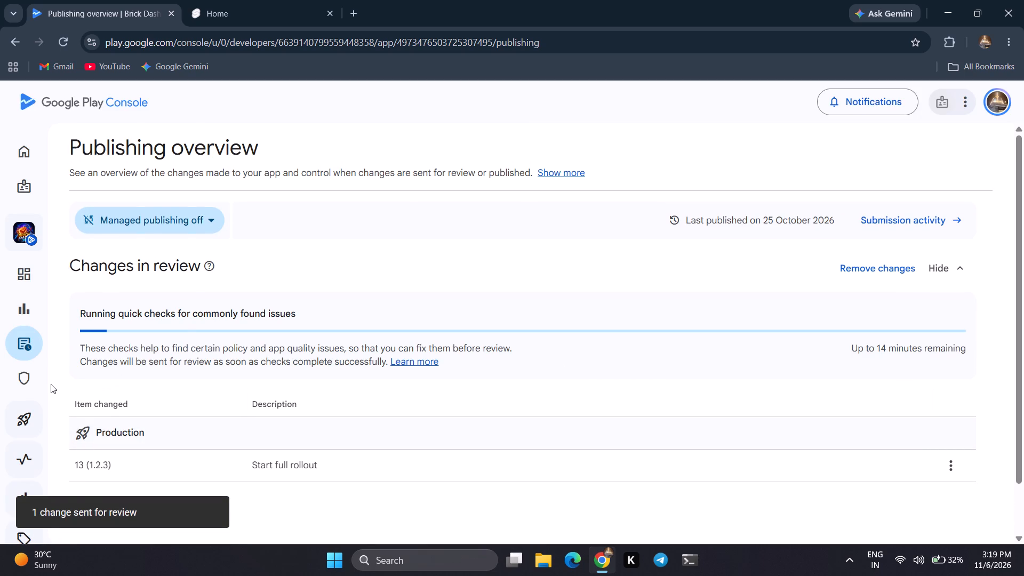
Go to the Grow users area of Brick Dash 3D and show its Store presence pages.
left_click(192, 497)
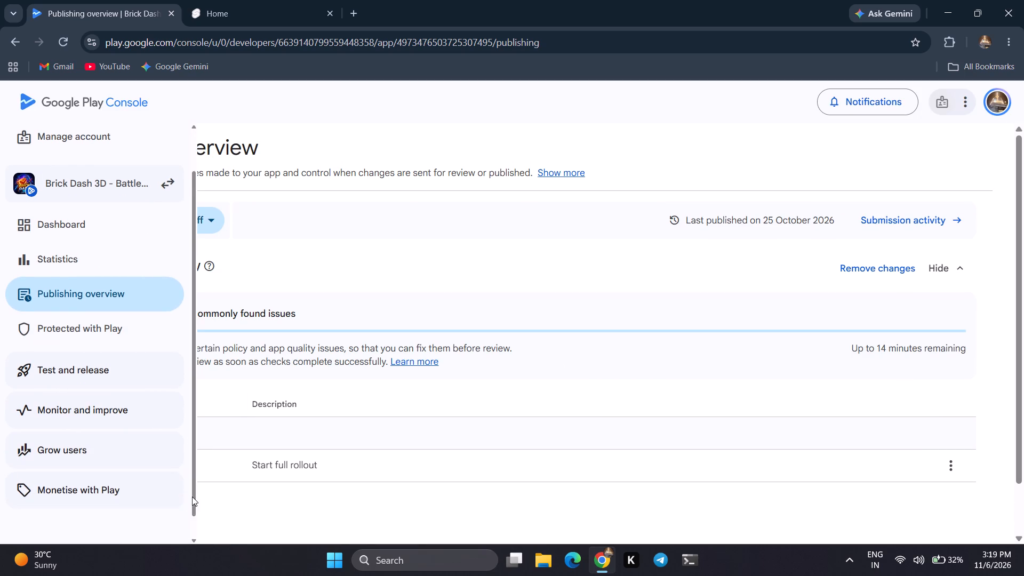
left_click(90, 422)
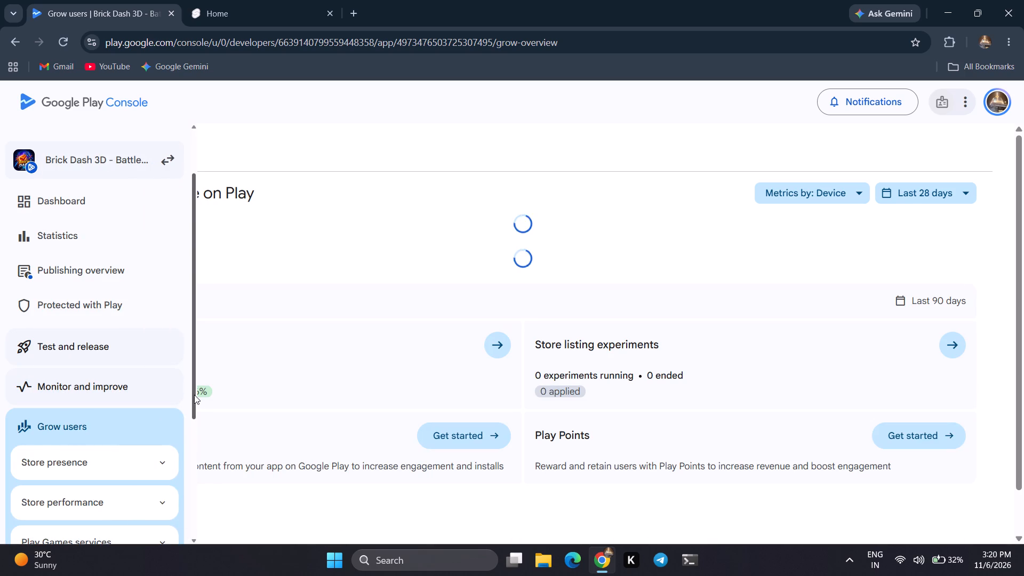
left_click(194, 395)
left_click_drag(194, 395, 189, 486)
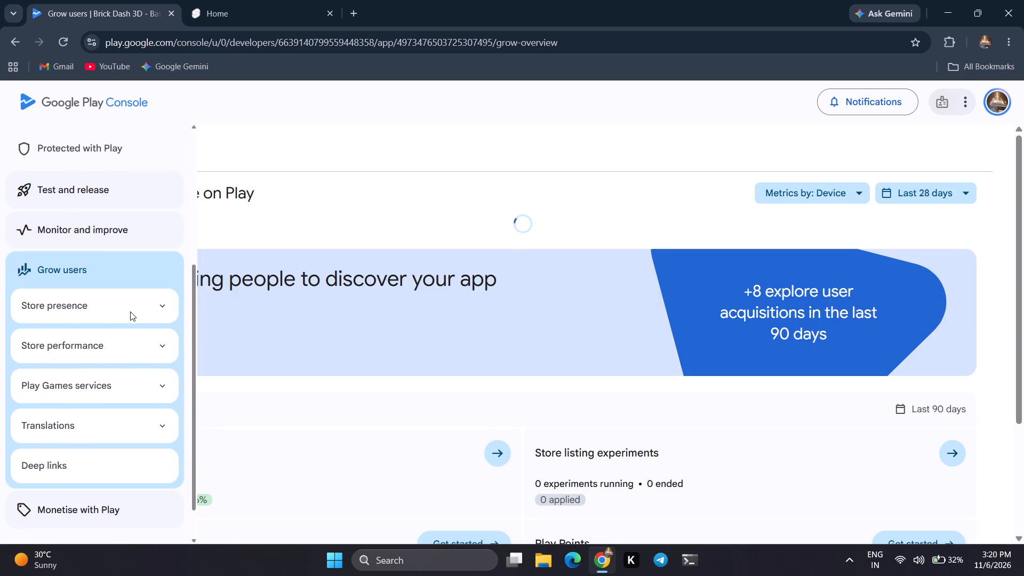
left_click(130, 311)
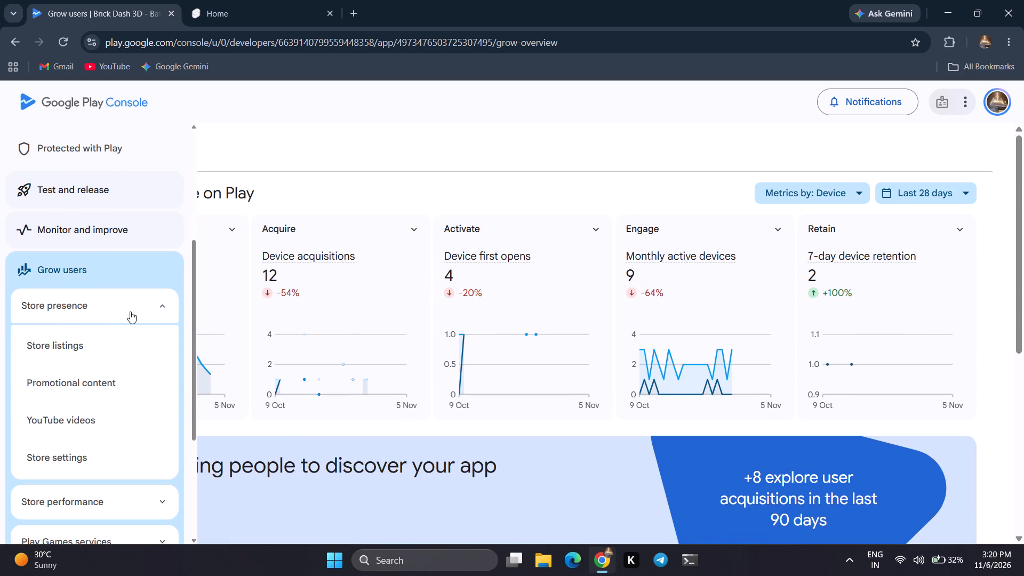
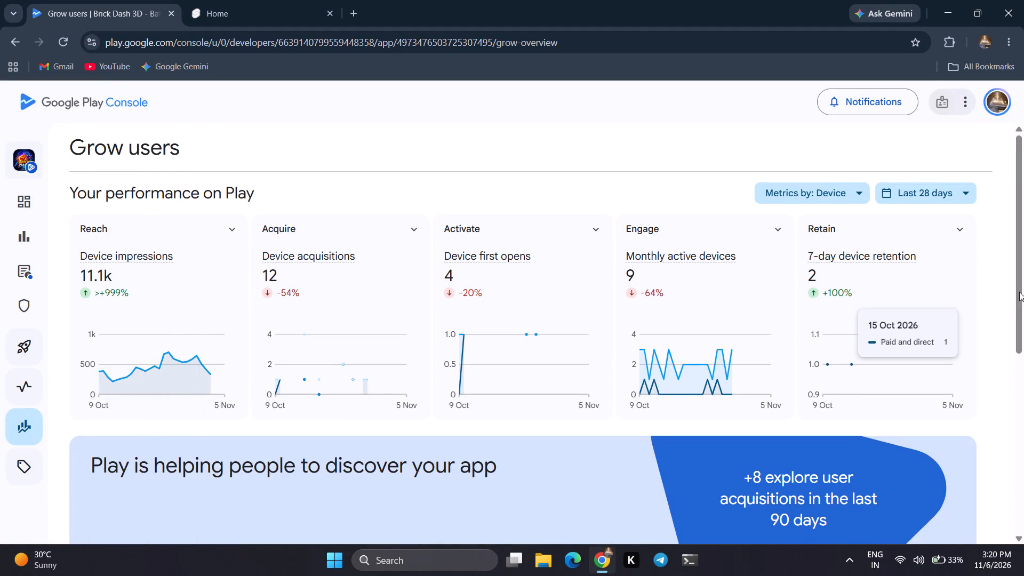
Open the Store listings page under Store presence for Brick Dash 3D.
left_click_drag(1017, 297, 1002, 388)
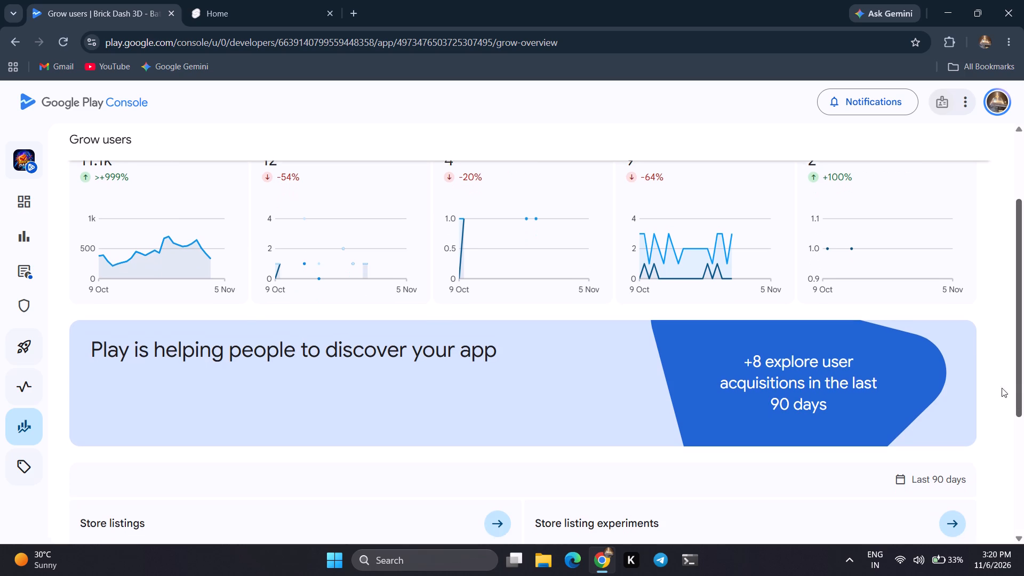
left_click_drag(1002, 388, 1018, 271)
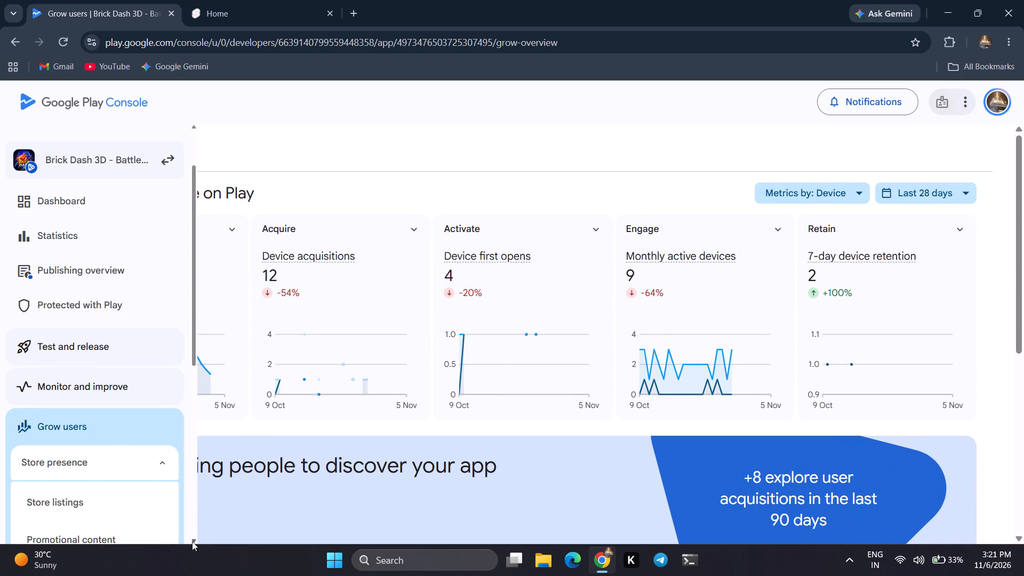
triple_click(195, 539)
double_click(195, 539)
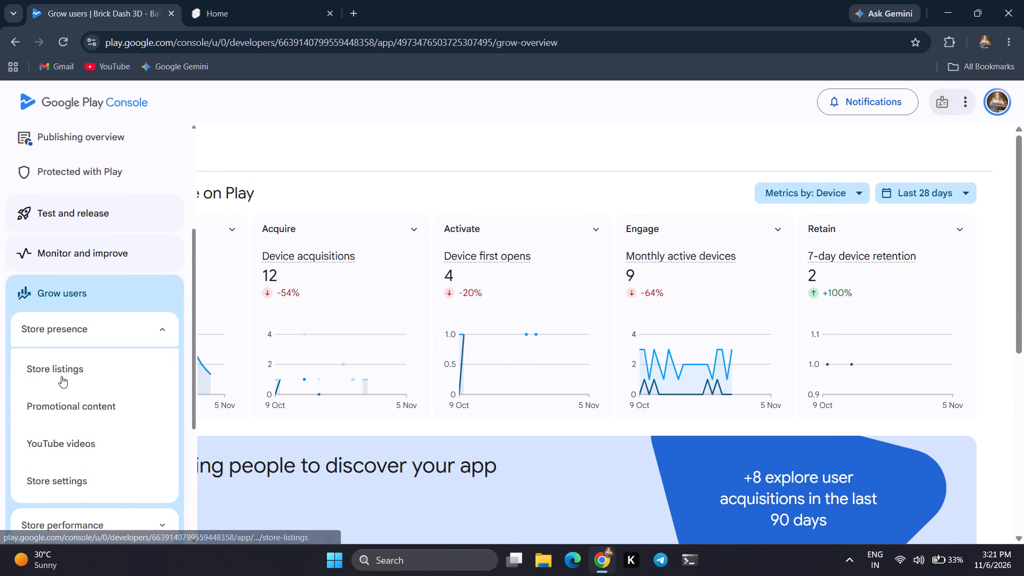
left_click(61, 376)
left_click(60, 364)
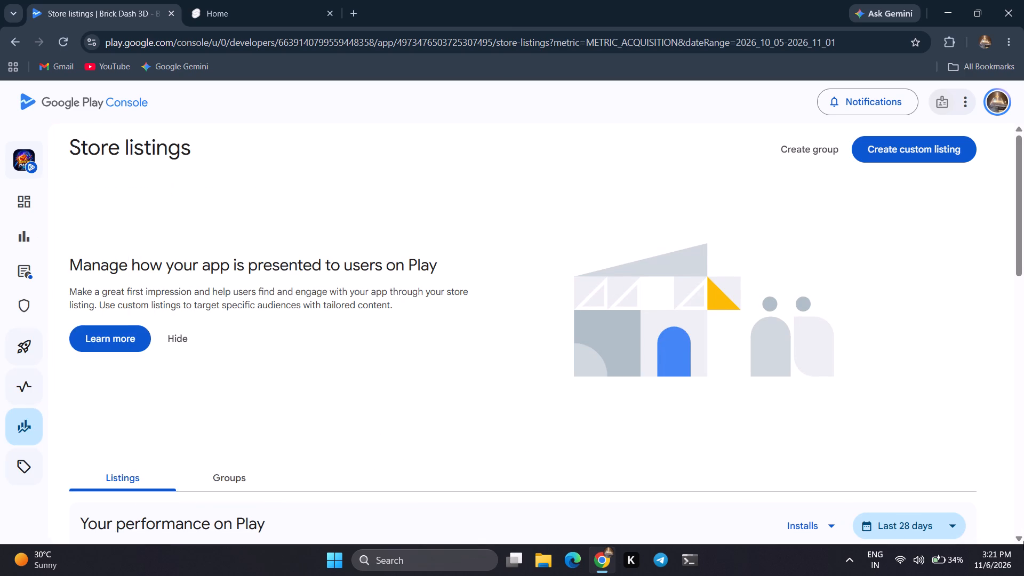
Look through the store listings' performance figures and default listing entry, and check the listing groups.
double_click(1019, 539)
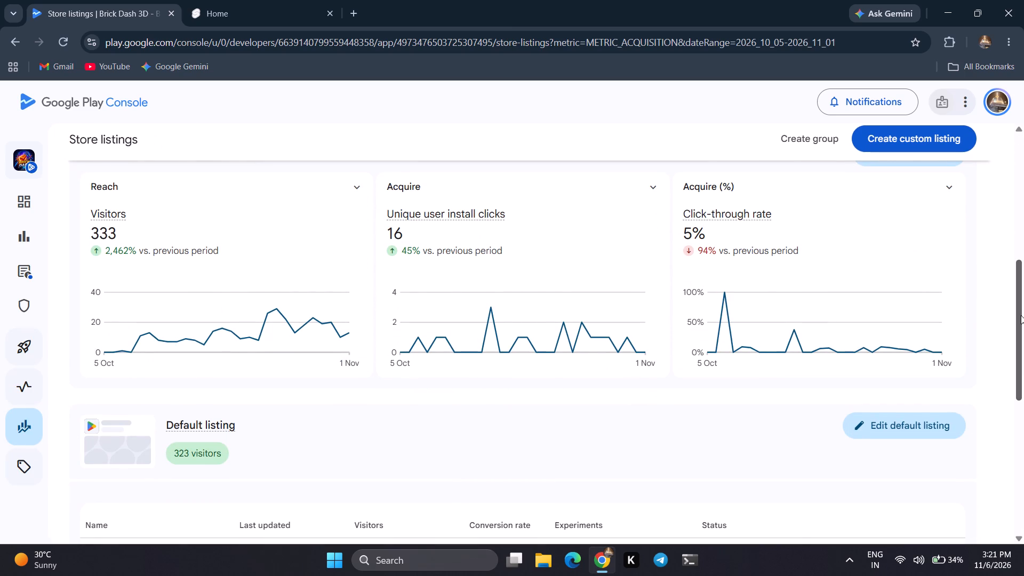
left_click_drag(1021, 315, 1008, 451)
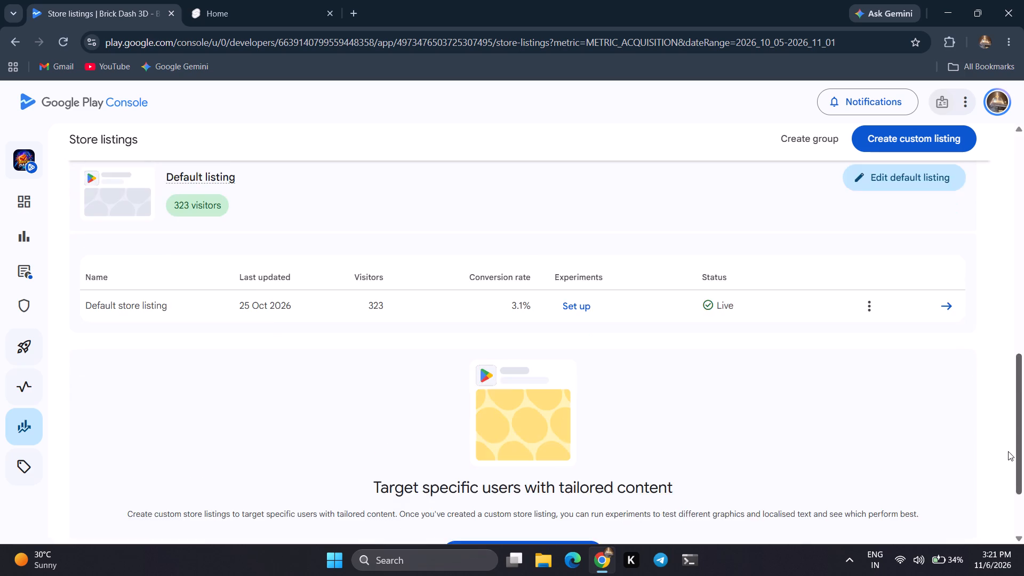
left_click_drag(1008, 451, 1021, 353)
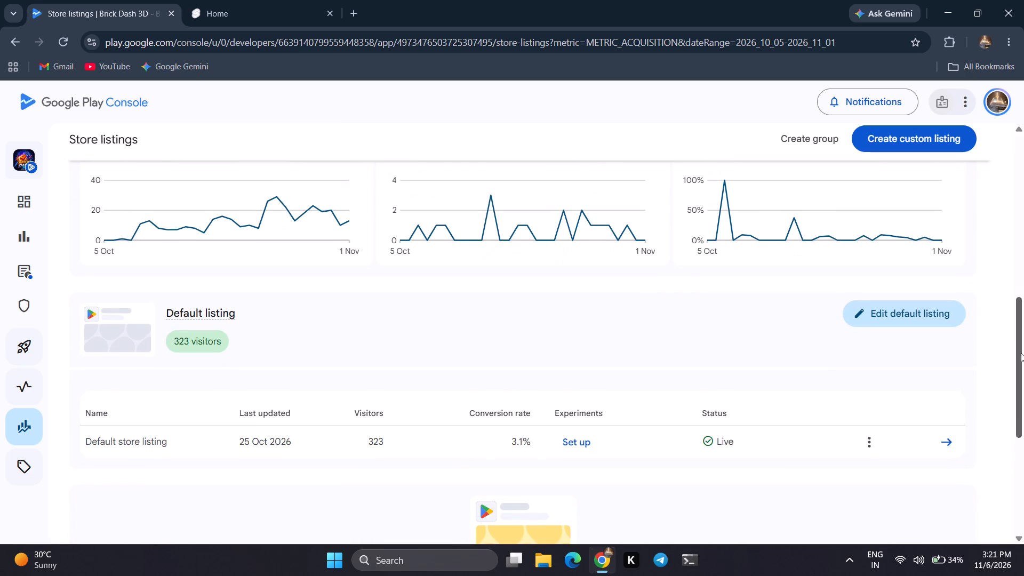
left_click_drag(1021, 353, 1023, 74)
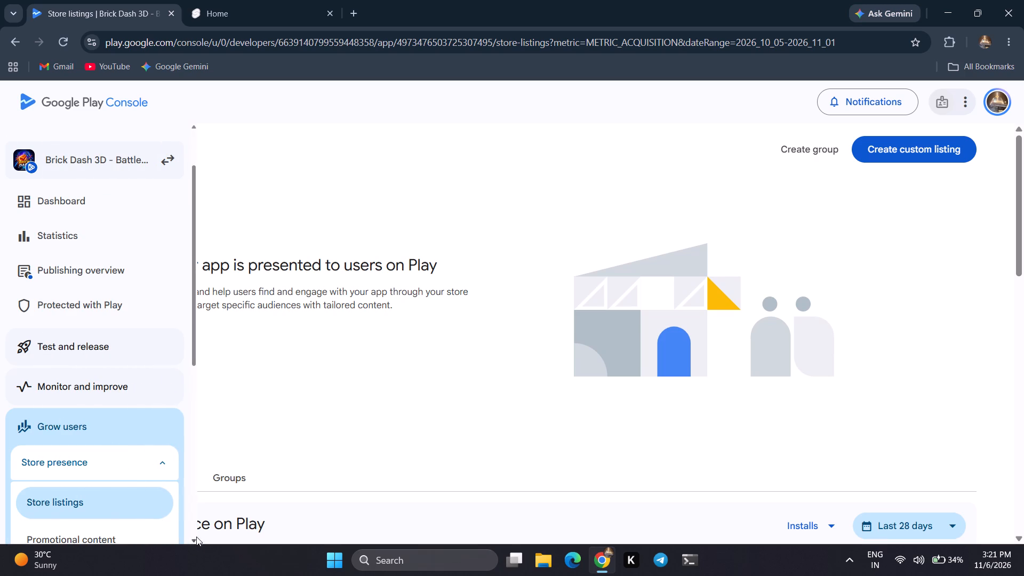
triple_click(188, 540)
left_click_drag(188, 540, 290, 395)
left_click(290, 395)
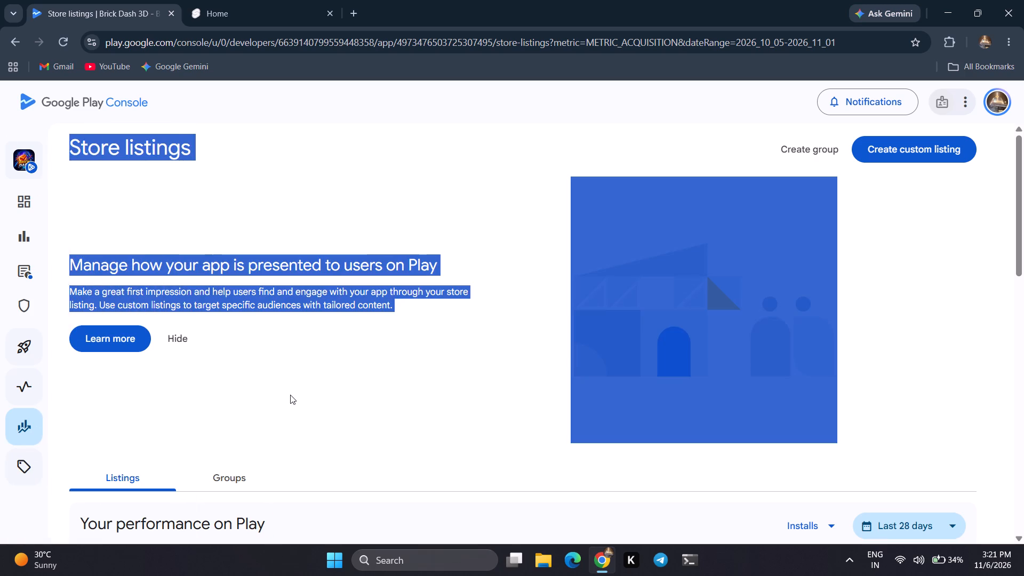
left_click(231, 475)
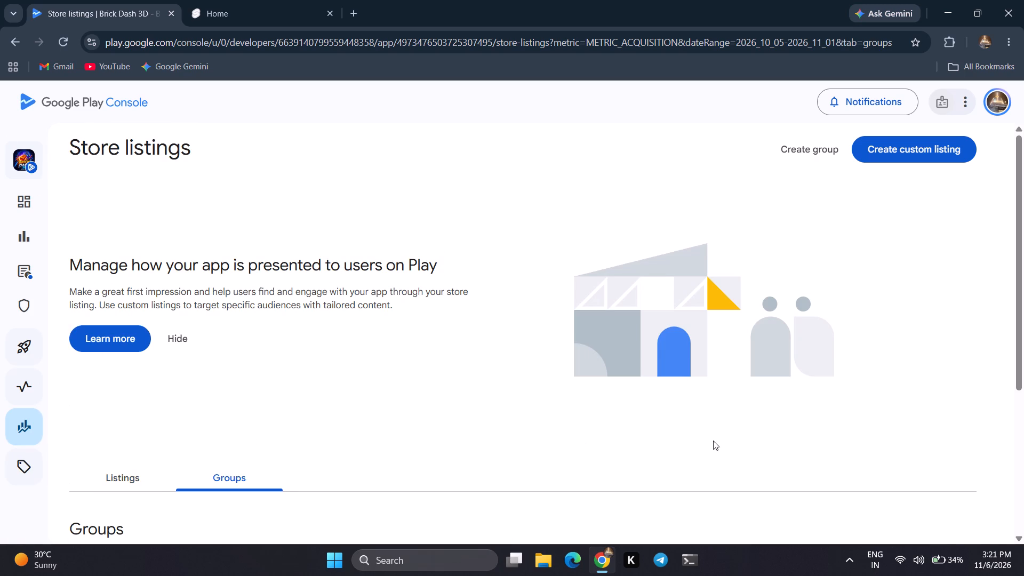
triple_click(1018, 536)
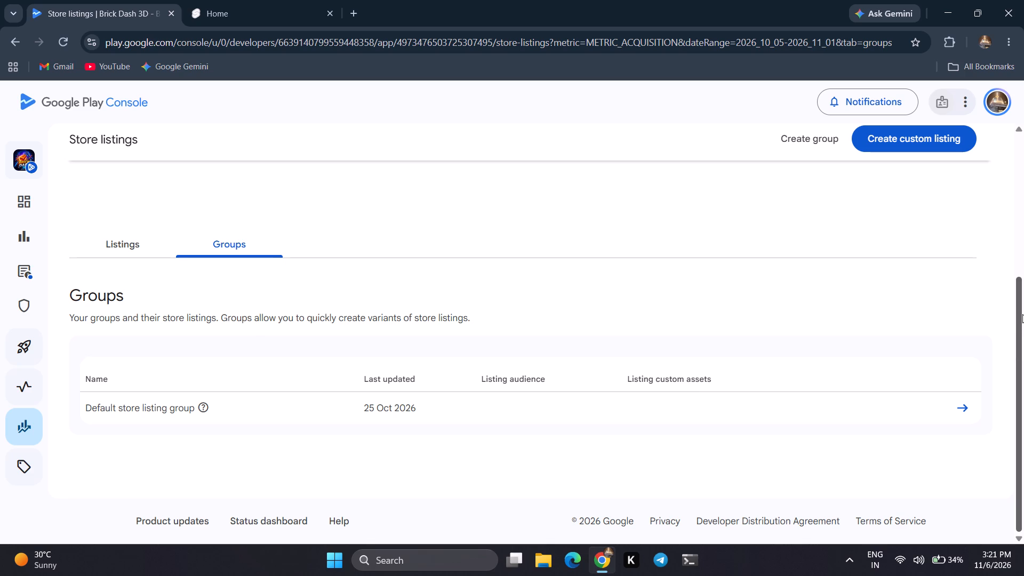
Return to the listings view and open the Default store listing for editing.
left_click(141, 242)
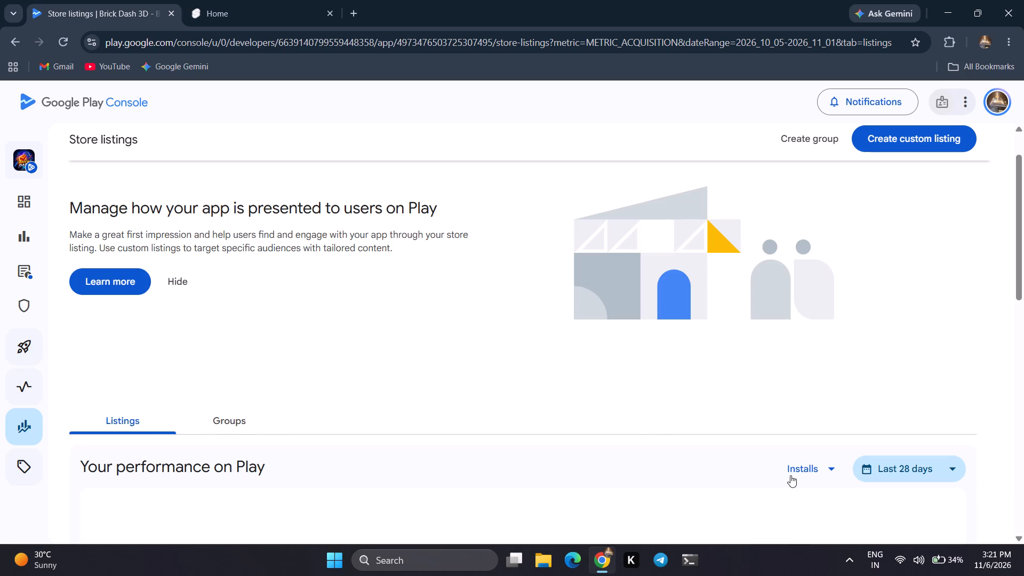
triple_click(1019, 538)
triple_click(1019, 538)
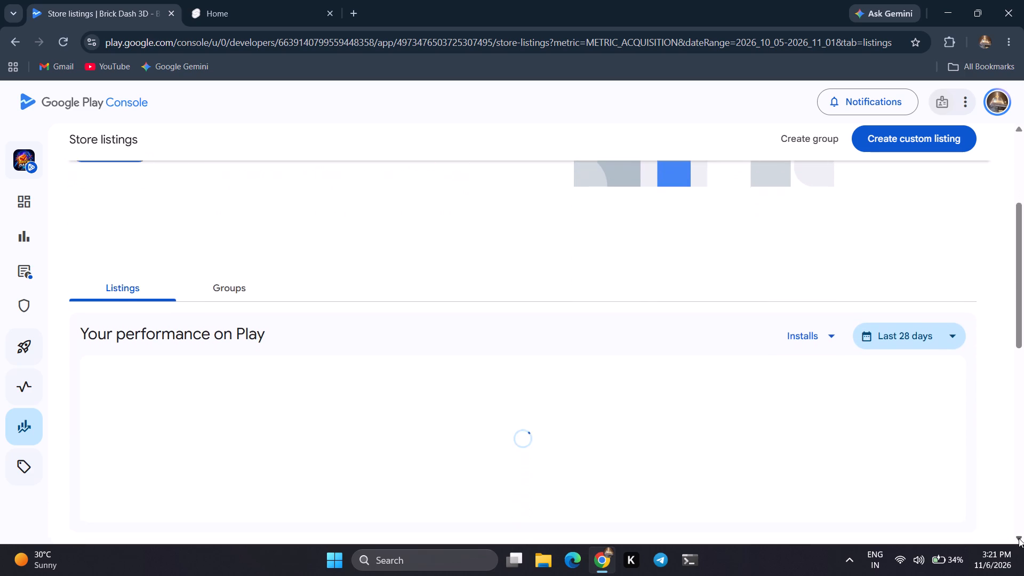
triple_click(1019, 538)
double_click(1019, 538)
triple_click(1019, 538)
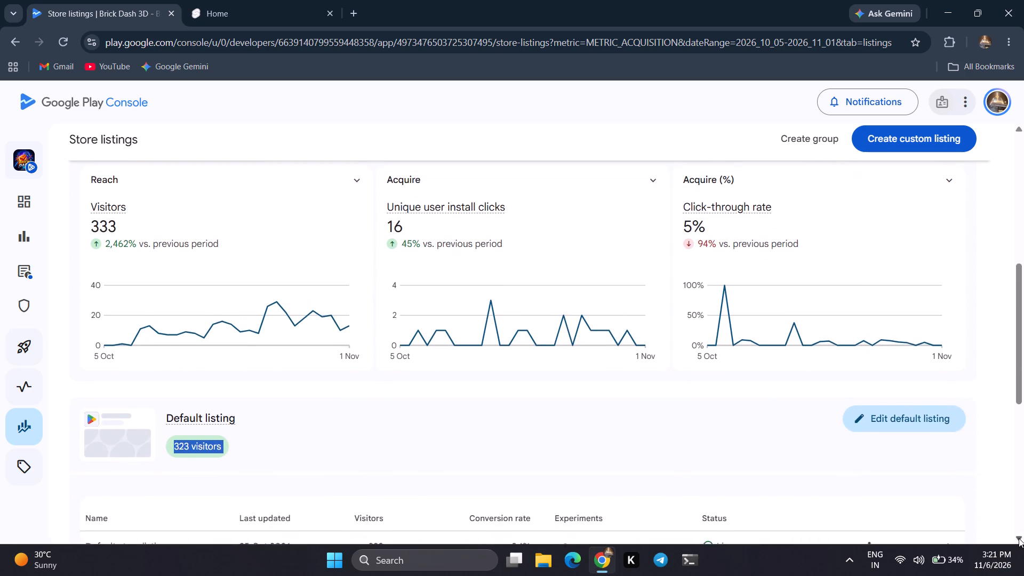
triple_click(1019, 538)
left_click(911, 470)
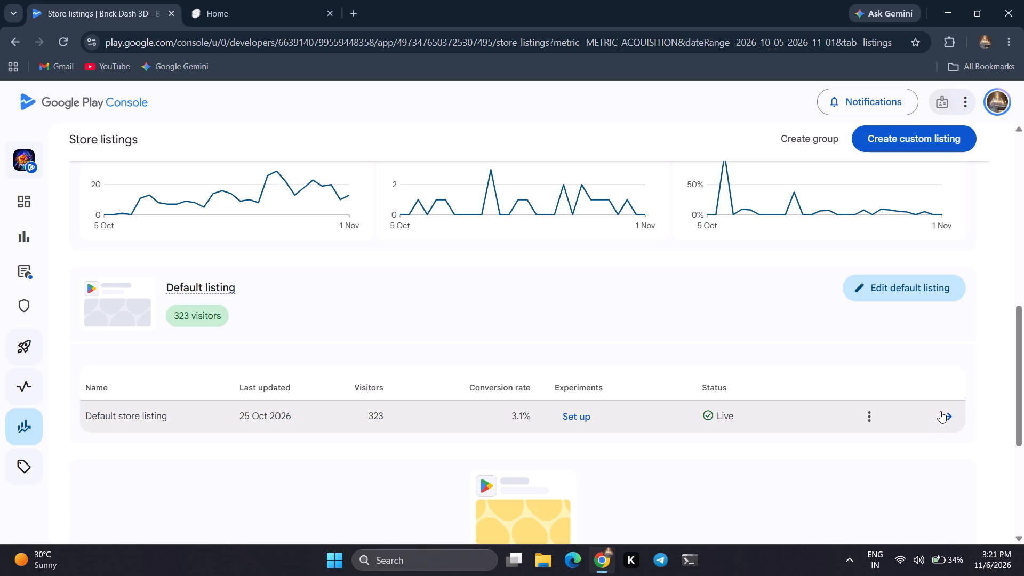
left_click(940, 411)
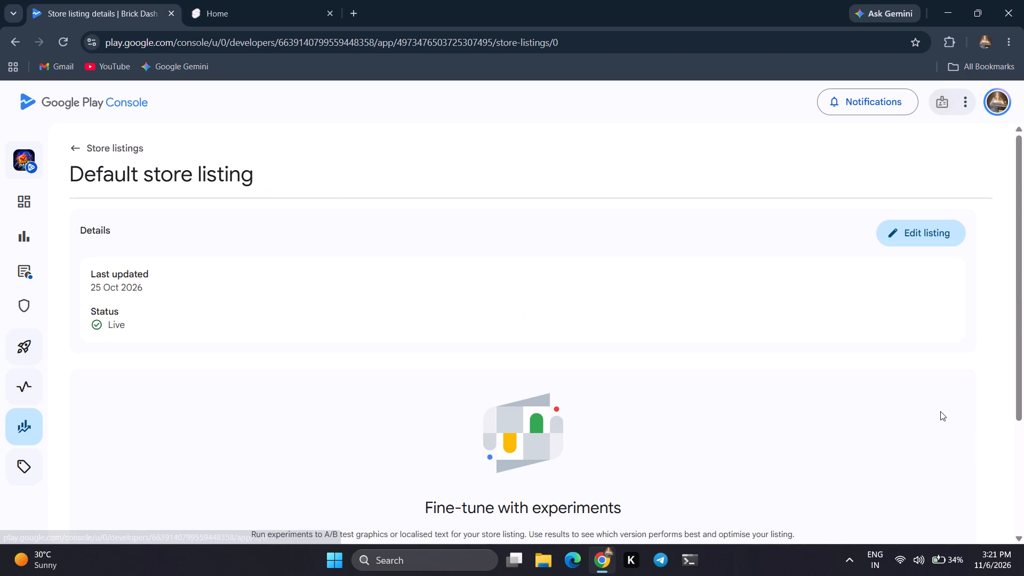
left_click(919, 237)
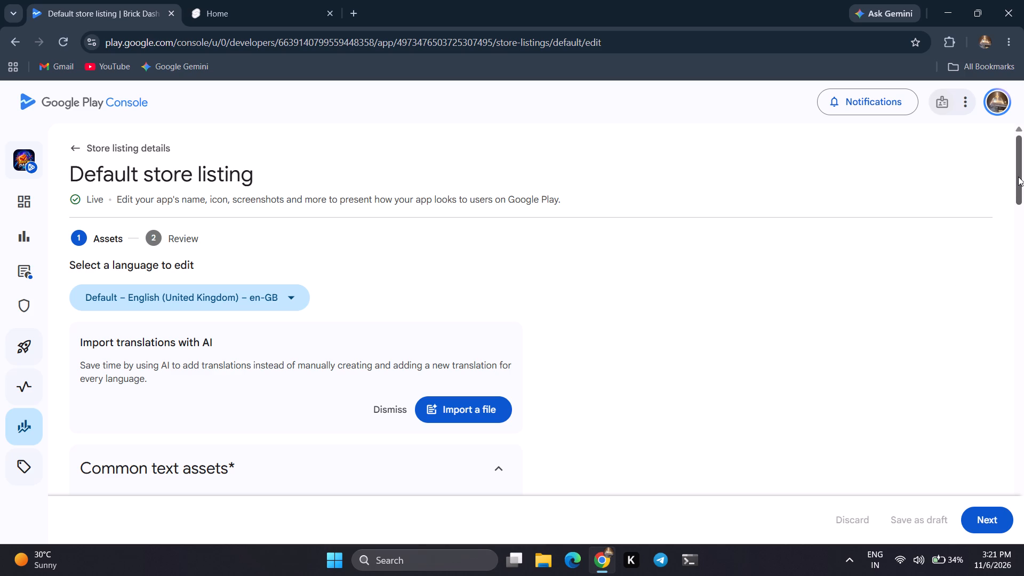
Remove all existing phone screenshots from the English (United Kingdom) default store listing.
left_click_drag(1018, 177, 1018, 236)
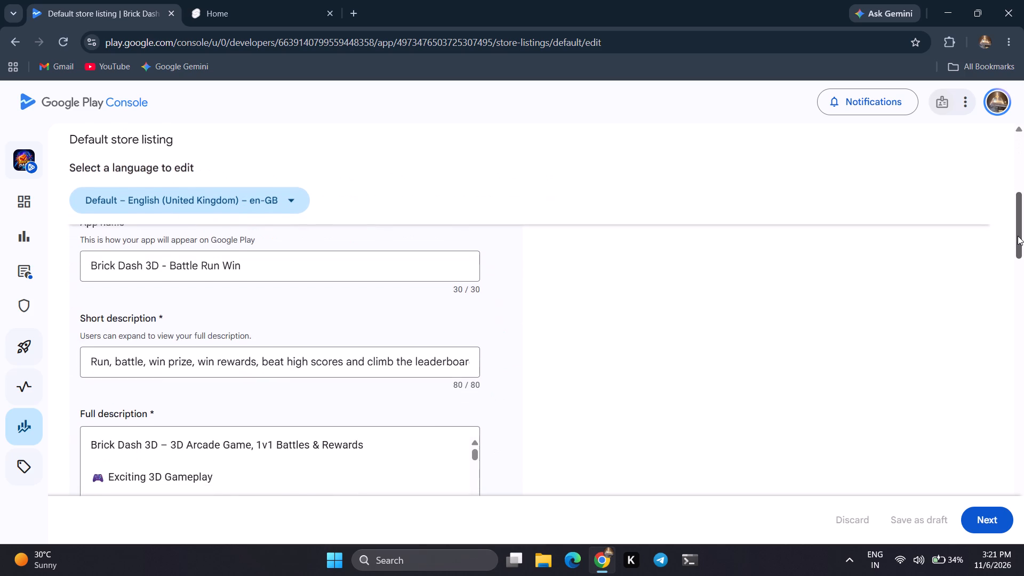
left_click_drag(1018, 236, 1018, 237)
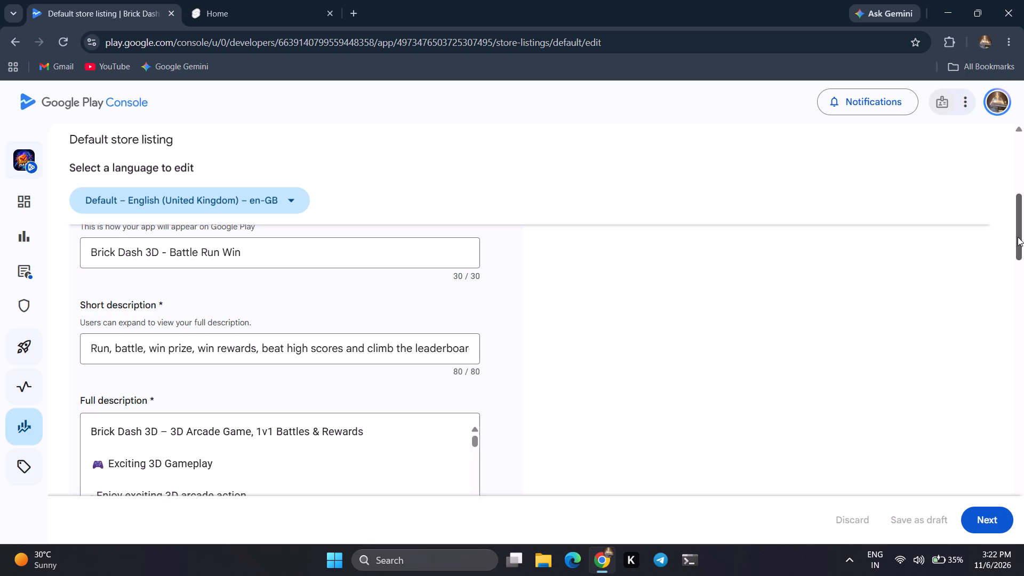
key("Down")
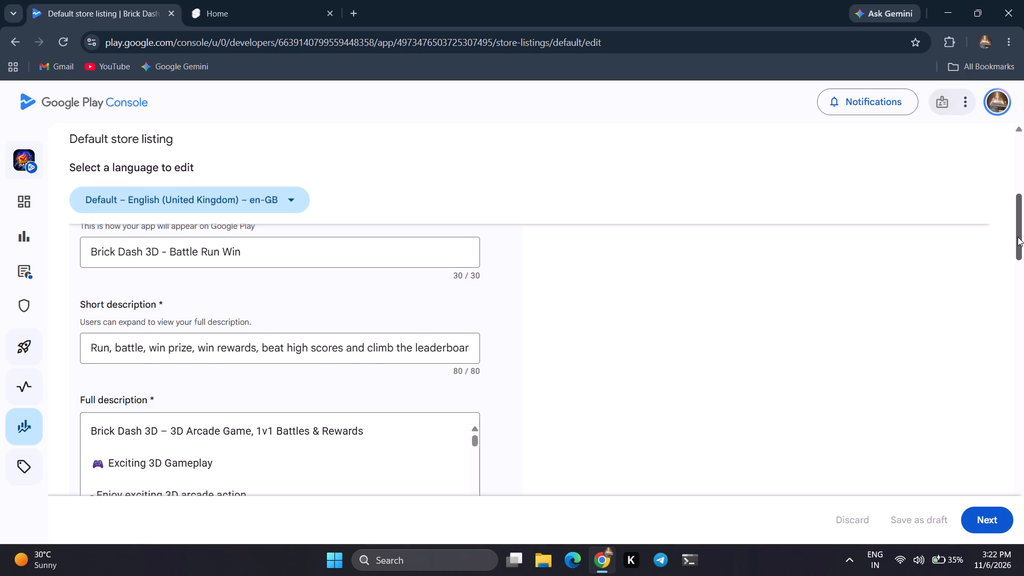
left_click(740, 358)
key("Down")
key("Down")
key("Down")
key("Down")
key("Down")
key("Down")
key("Down")
key("Down")
key("Down")
key("Down")
key("Down")
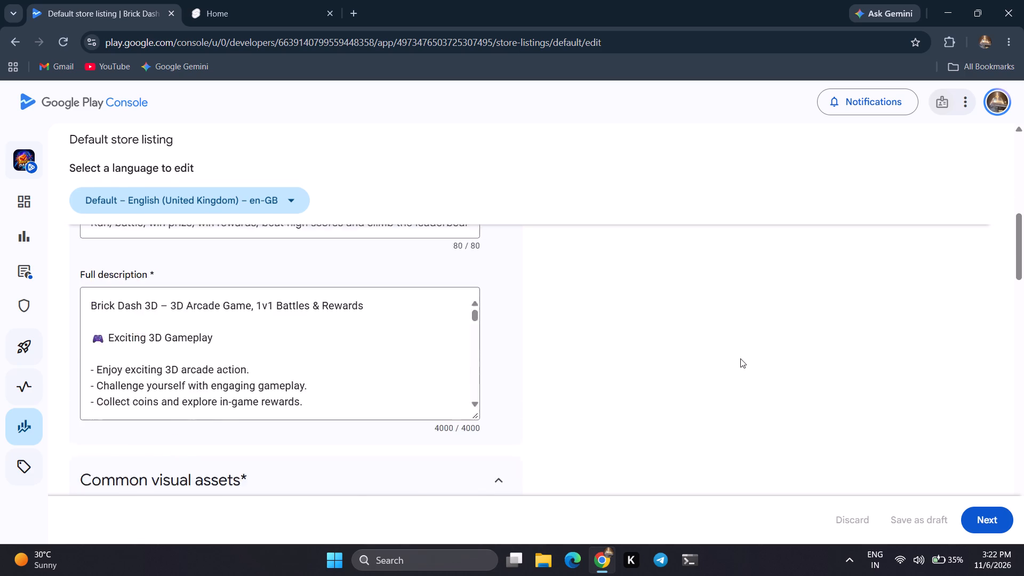
key("Up")
key("Down")
key("Down")
key("Down")
key("Down")
key("Down")
key("Down")
key("Down")
key("Down")
key("Down")
key("Down")
key("Down")
key("Down")
key("Down")
key("Down")
key("Down")
key("Down")
key("Down")
key("Down")
key("Down")
key("Down")
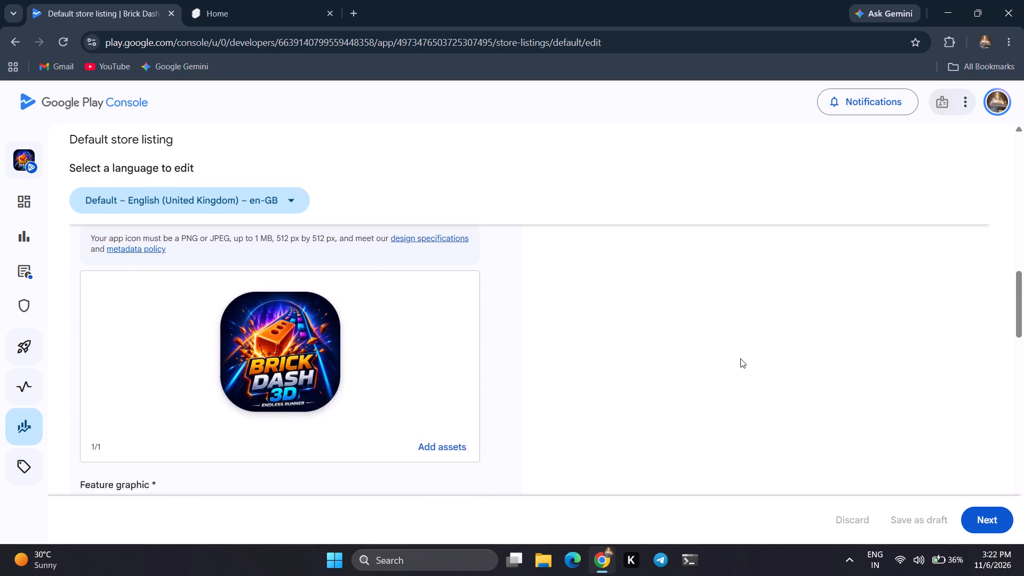
key("Down")
key("Down")
key("Down")
key("Down")
key("Down")
key("Down")
key("Down")
key("Down")
key("Down")
key("Down")
key("Down")
key("Down")
key("Down")
key("Down")
key("Down")
key("Down")
key("Down")
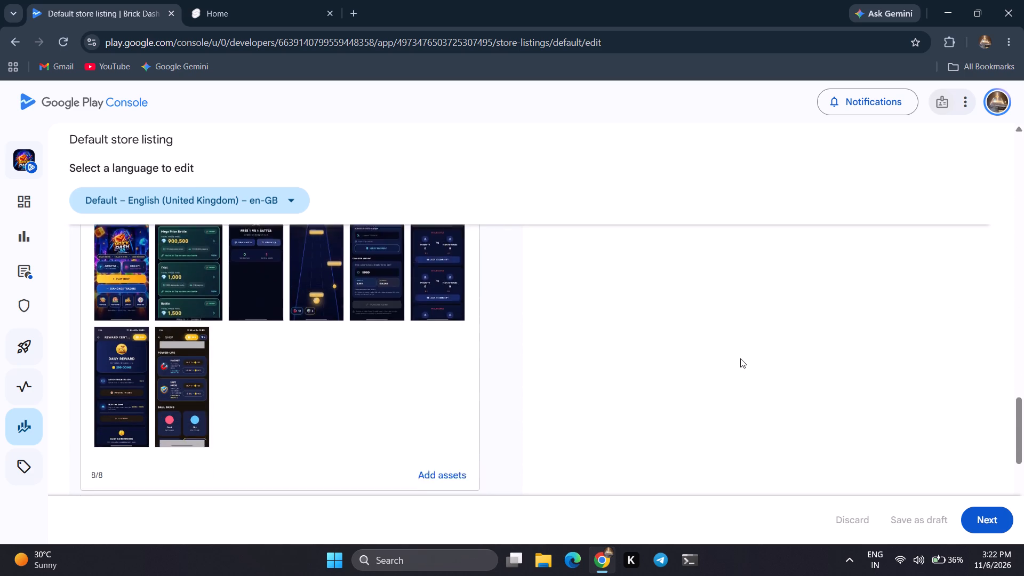
key("Up")
key("Up")
key("Up")
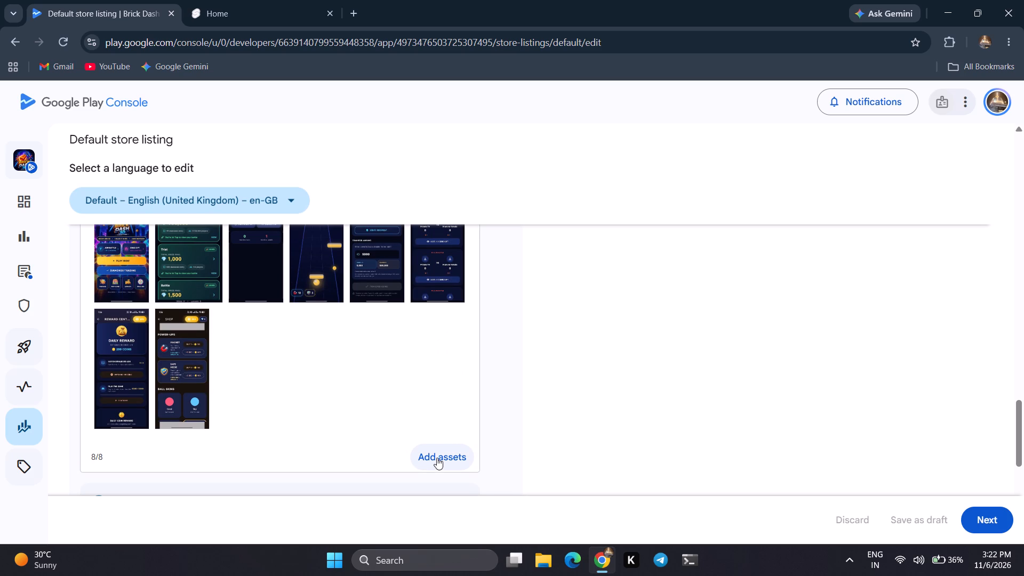
key("Up")
key("Up")
key("Up")
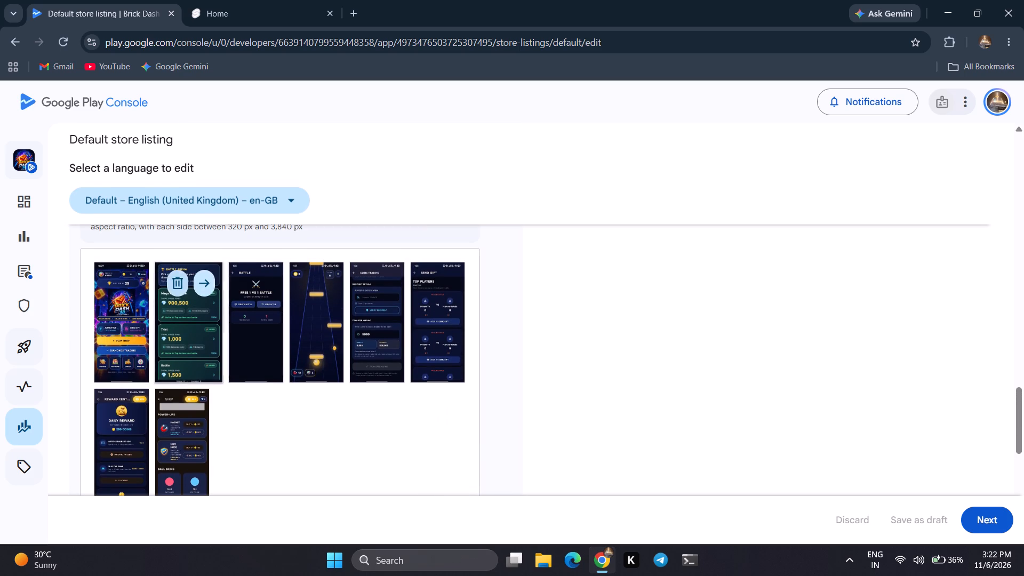
left_click(101, 281)
left_click(111, 281)
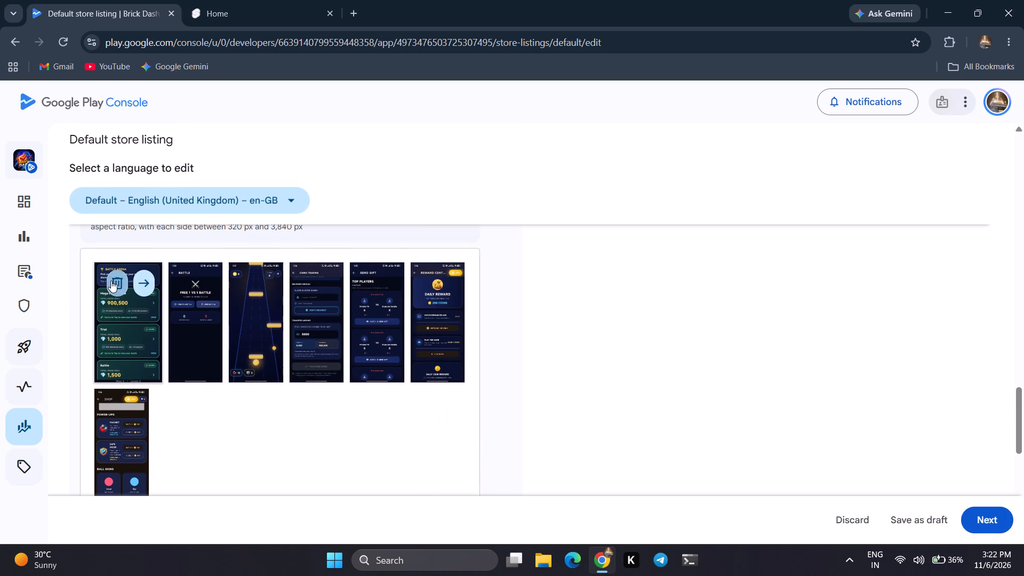
left_click(111, 281)
left_click_drag(111, 281, 140, 285)
left_click(140, 285)
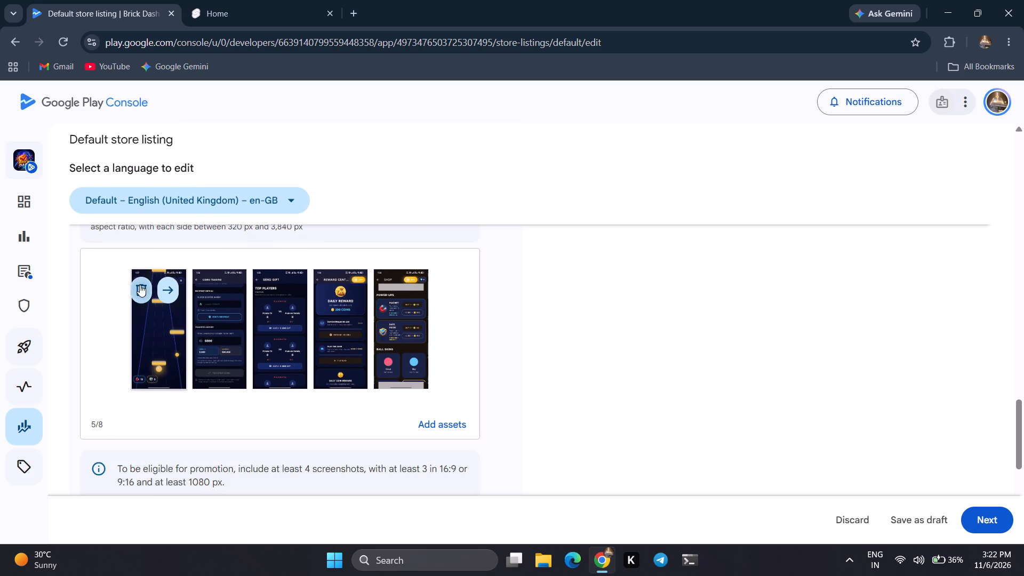
left_click(177, 290)
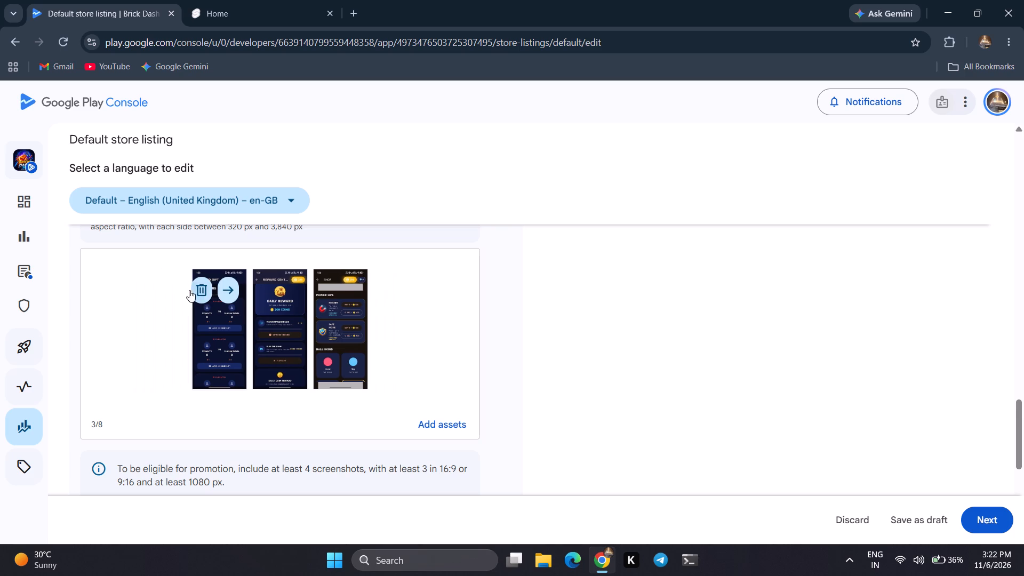
left_click(198, 291)
left_click(236, 291)
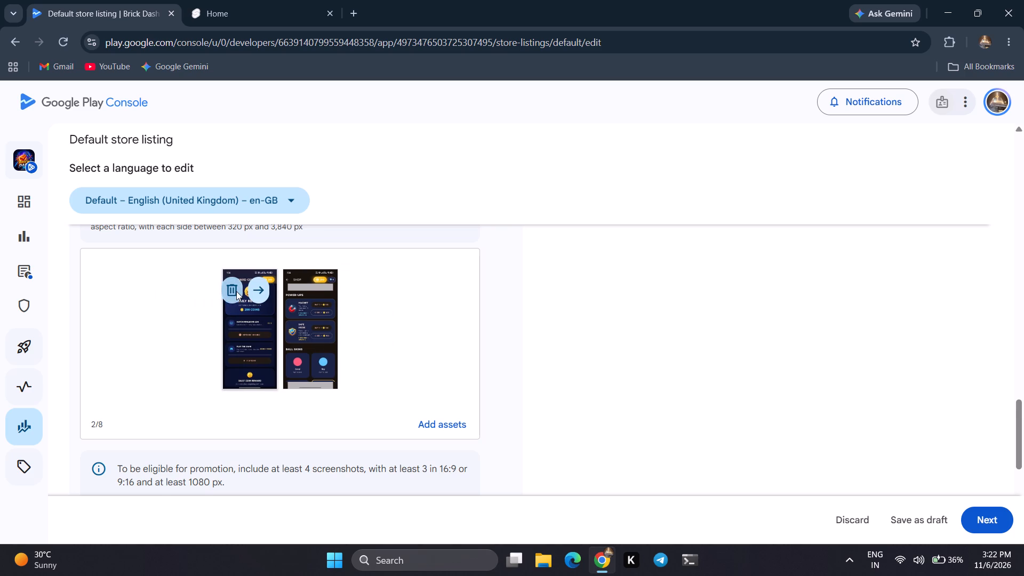
left_click(256, 291)
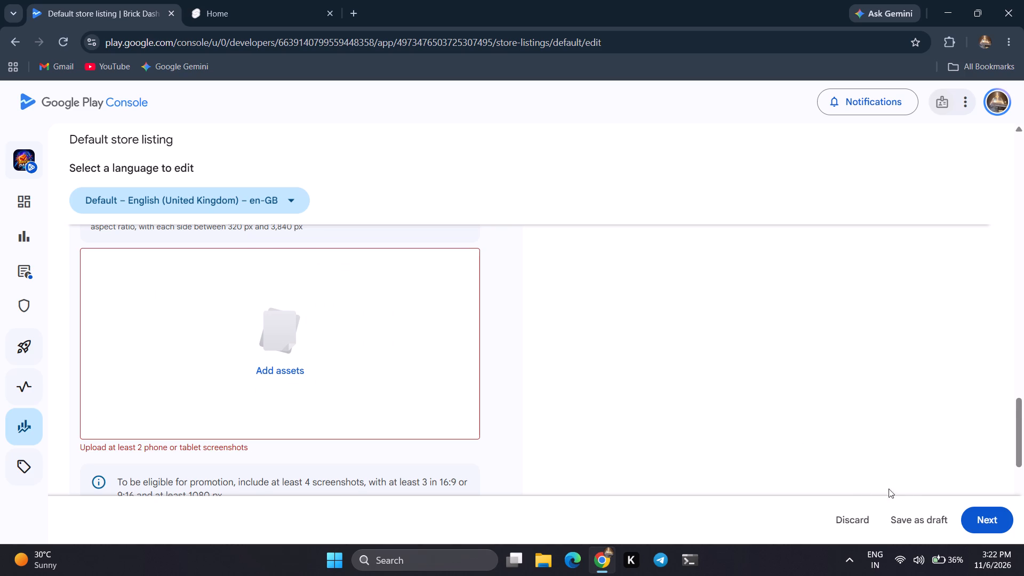
Upload the eight photo_2026-11-06 images from the Downloads folder as the listing's phone screenshots.
left_click(275, 366)
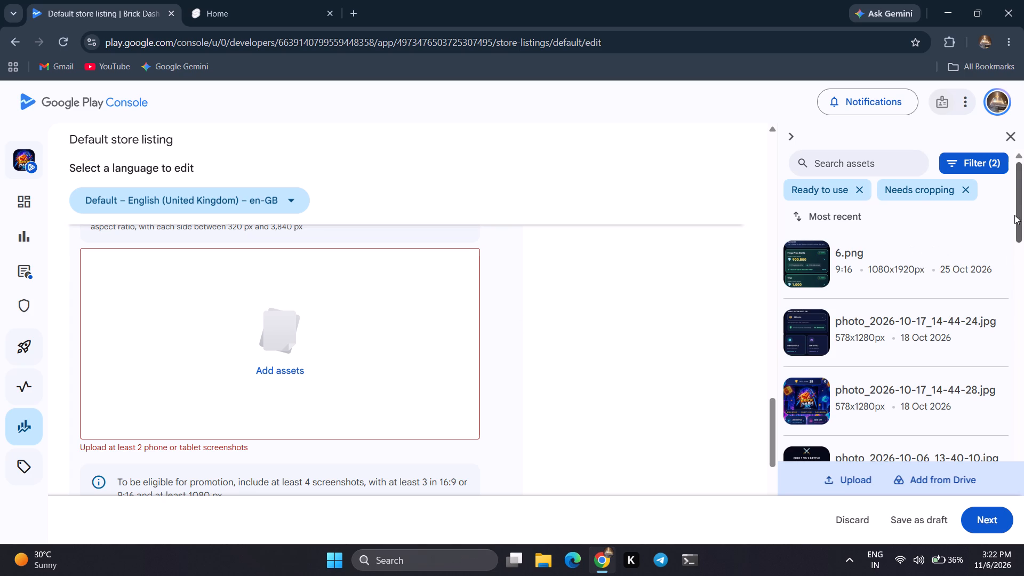
left_click(859, 482)
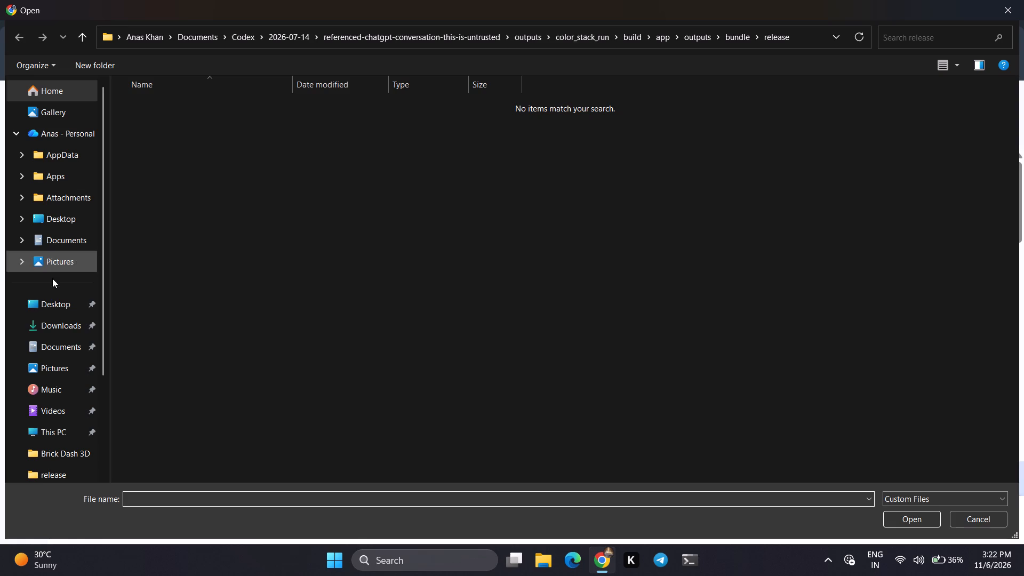
left_click(52, 321)
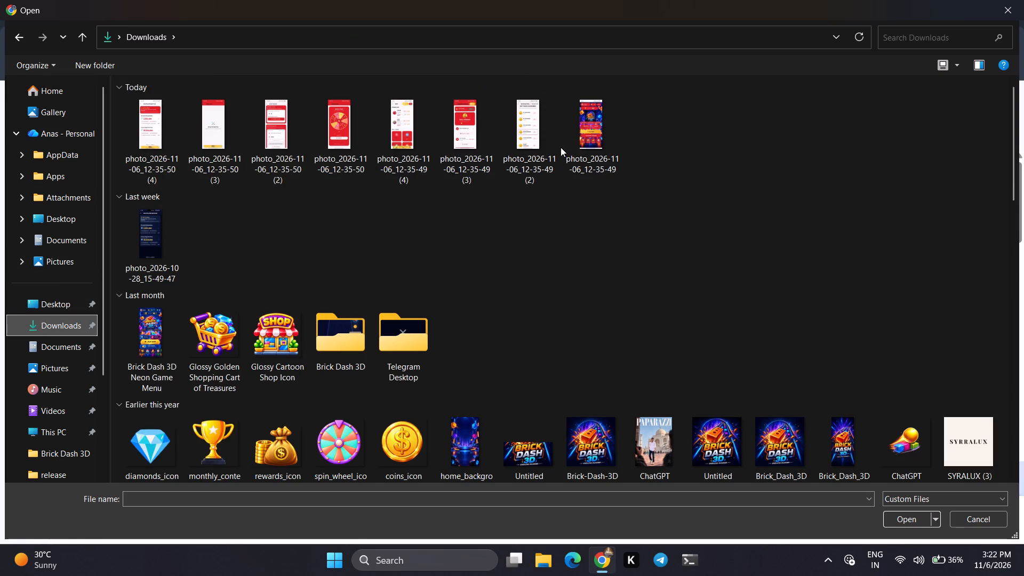
left_click_drag(623, 123, 310, 88)
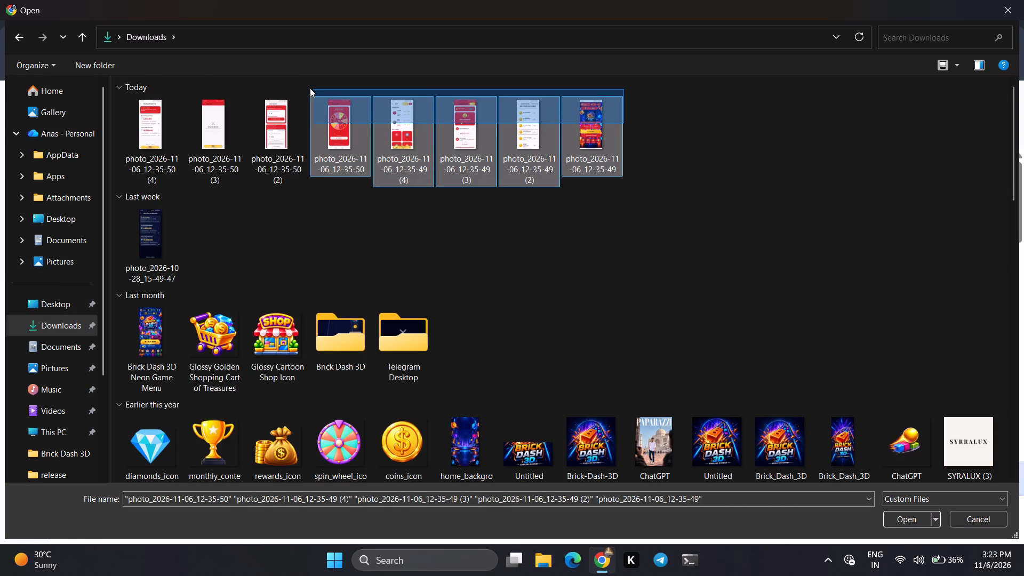
left_click_drag(310, 88, 165, 110)
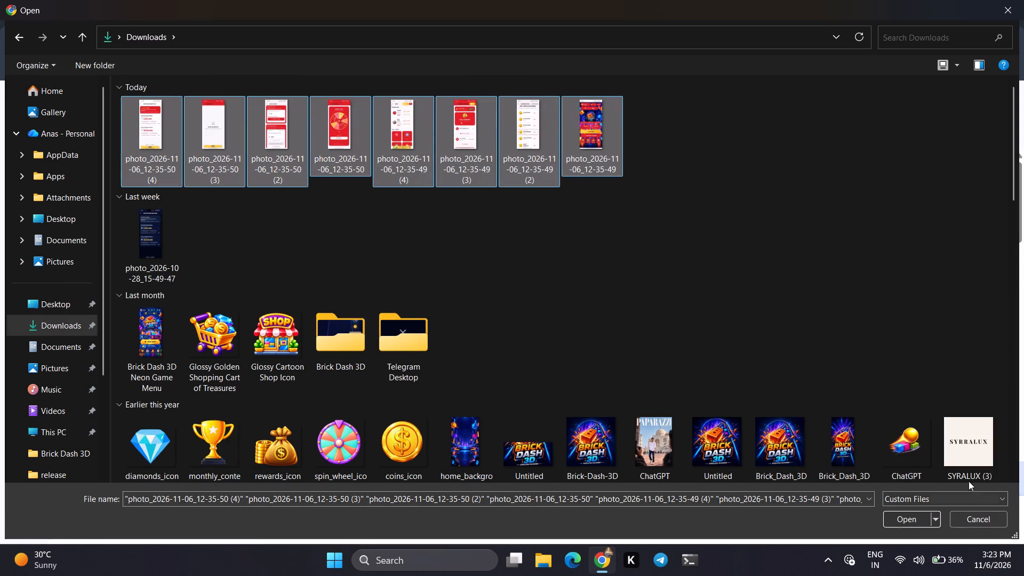
left_click(907, 514)
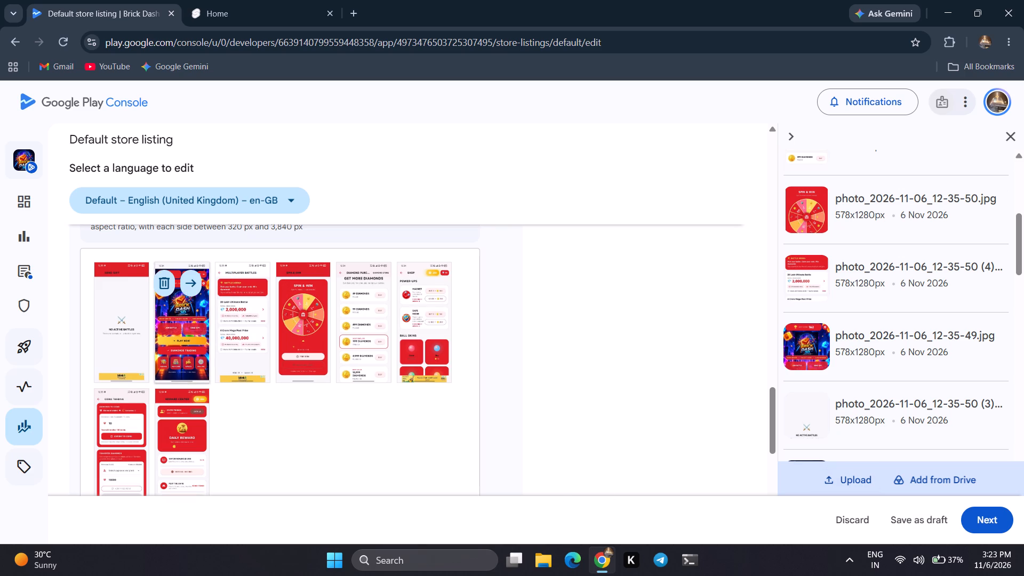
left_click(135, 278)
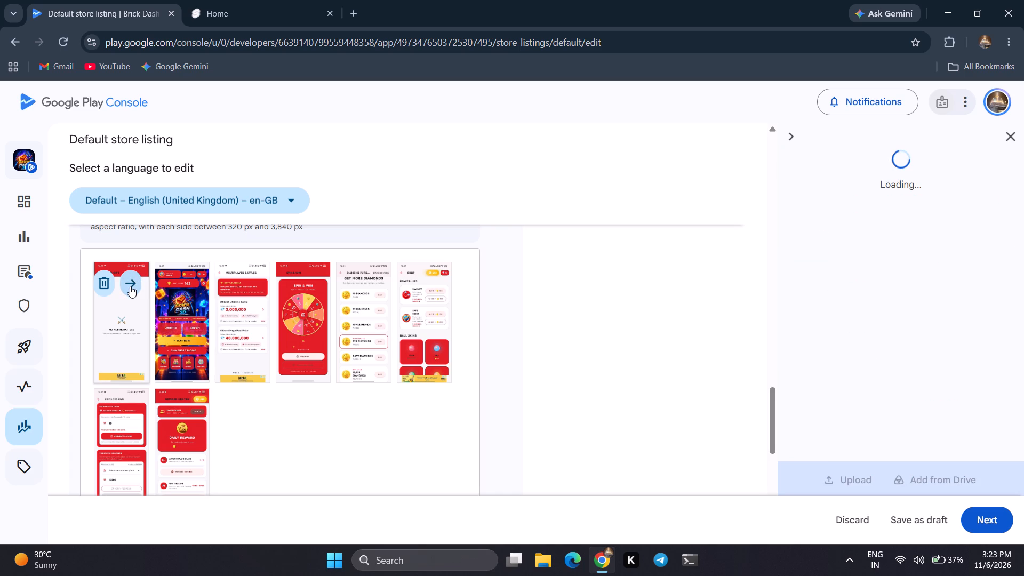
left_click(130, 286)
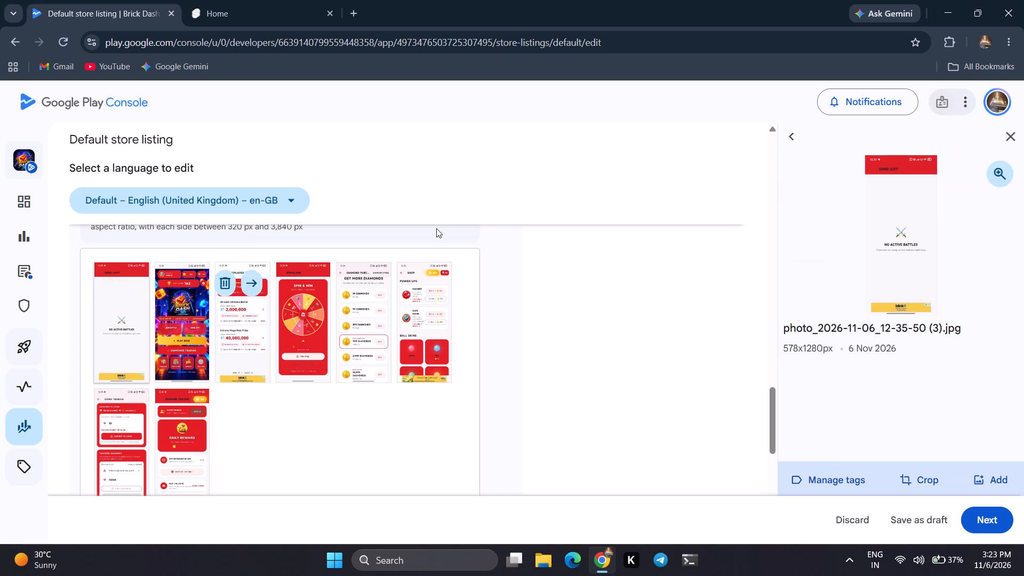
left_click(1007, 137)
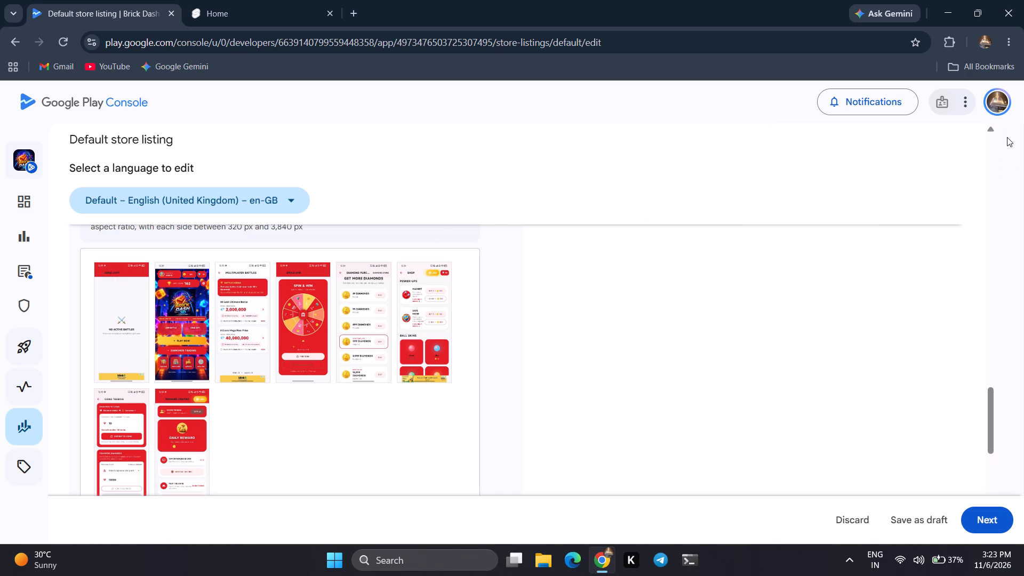
Reorder the phone screenshots so the game's home screen is first and Multiplayer Battles second, ahead of No Active Battles.
left_click_drag(186, 341, 99, 331)
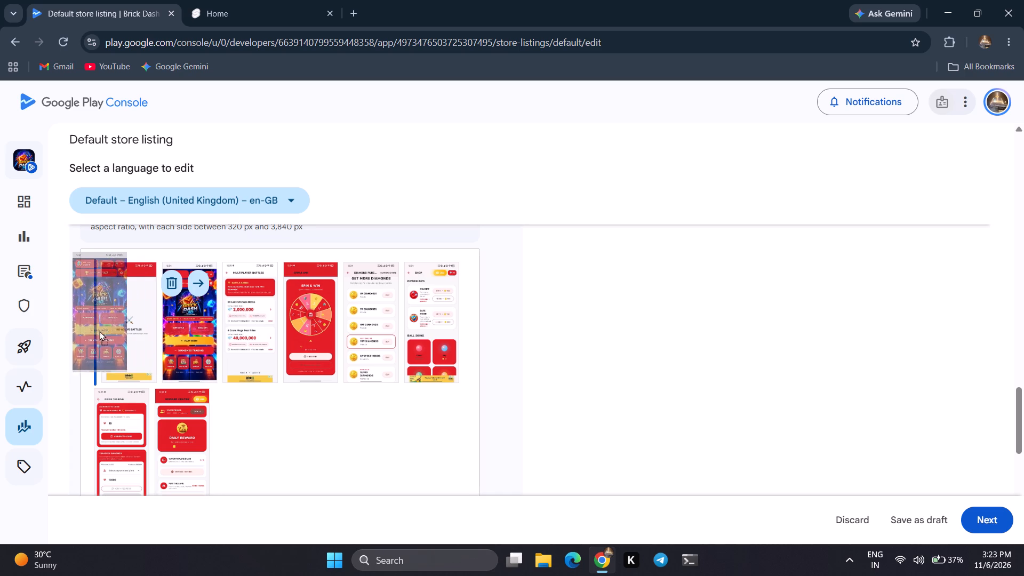
left_click_drag(99, 331, 90, 334)
left_click_drag(126, 326, 202, 332)
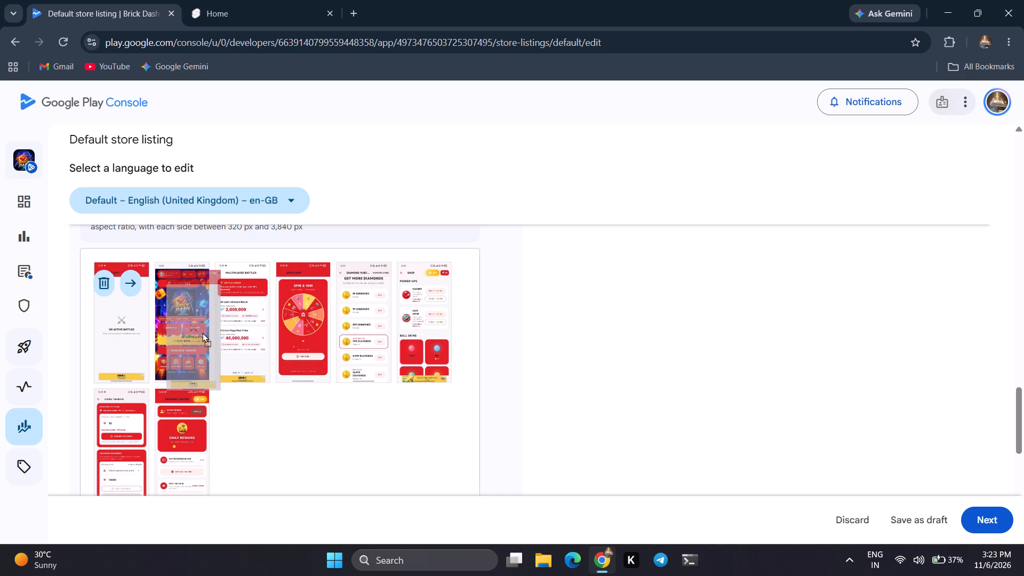
left_click_drag(202, 332, 230, 323)
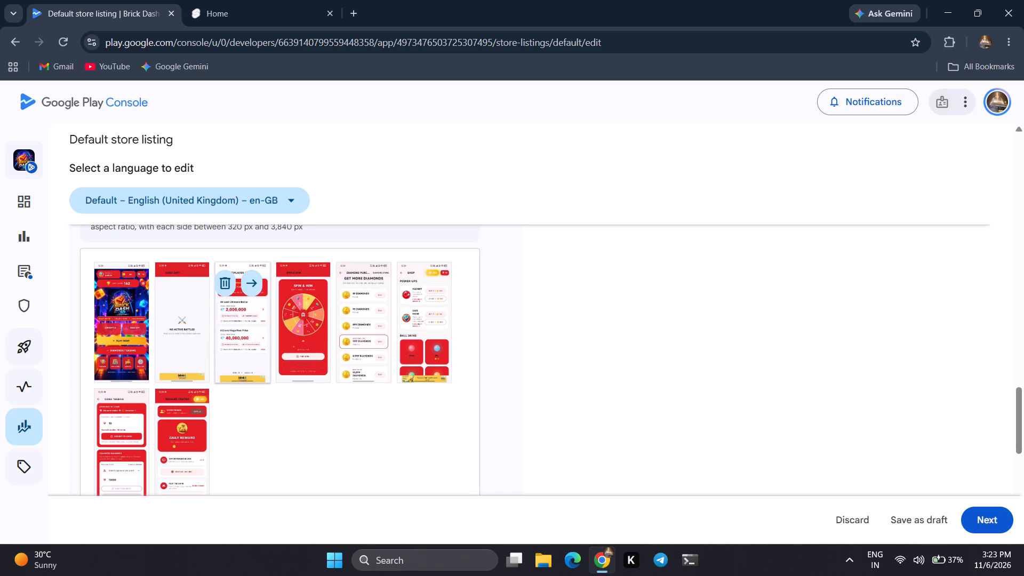
left_click_drag(247, 323, 165, 316)
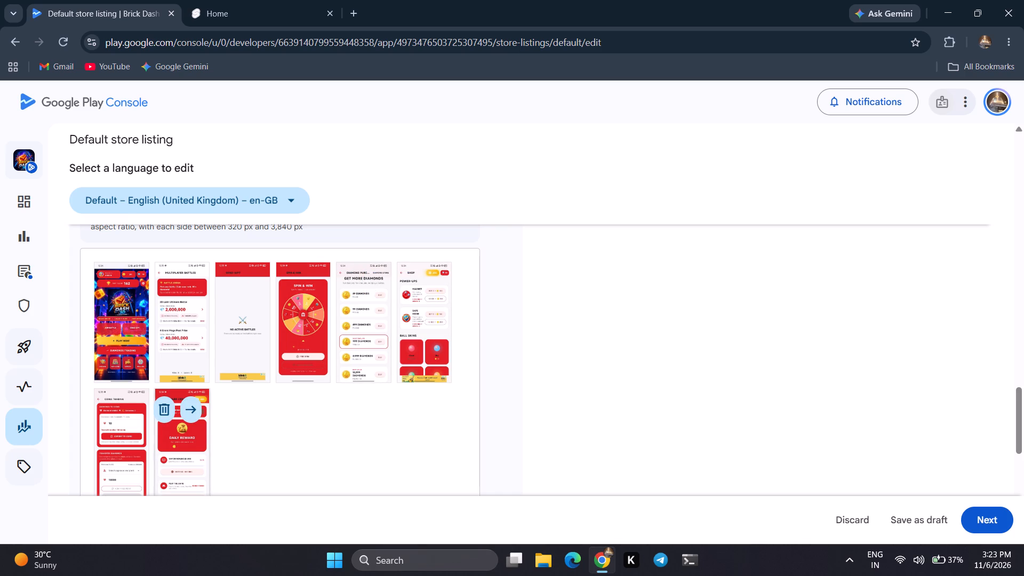
Move the screenshot with two red form cards up to third place, directly after the home screen and Multiplayer Battles.
left_click_drag(117, 454, 138, 438)
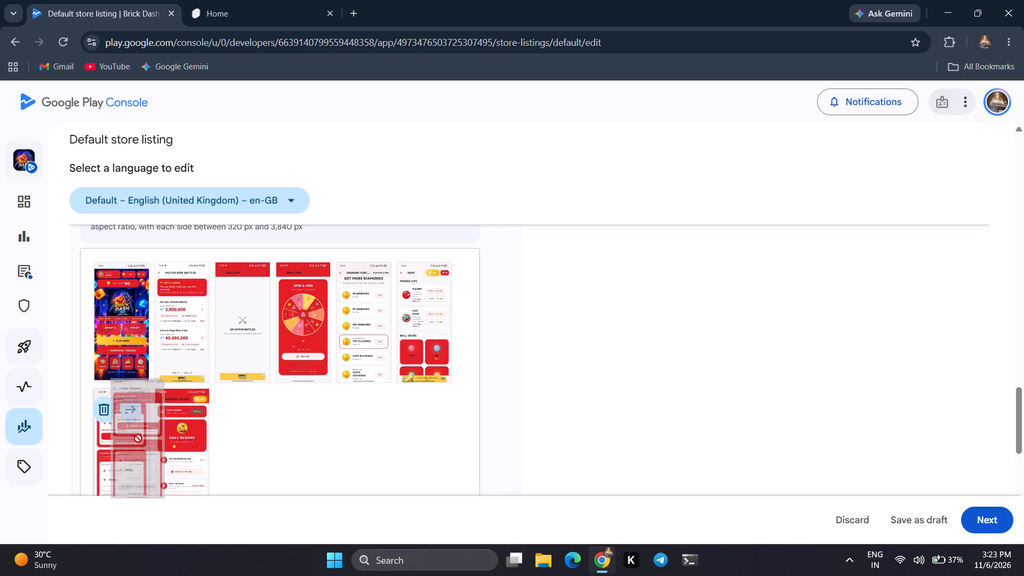
left_click_drag(138, 438, 185, 321)
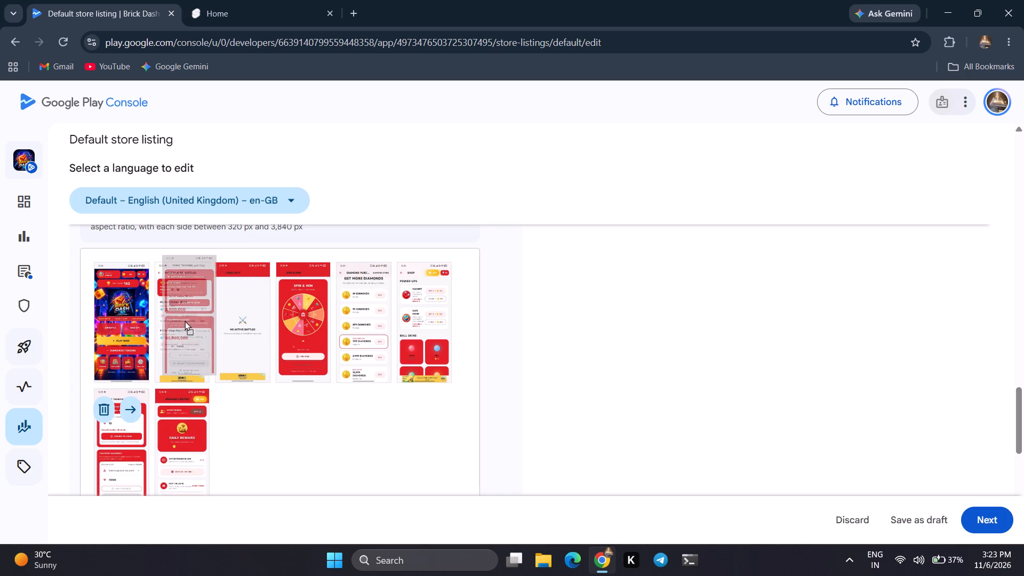
left_click_drag(185, 321, 197, 318)
left_click(197, 318)
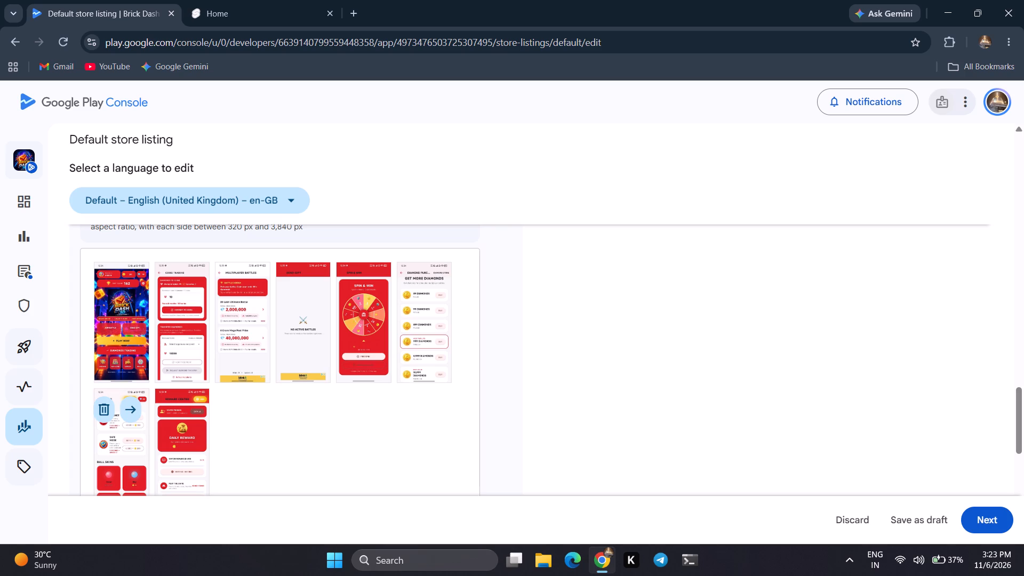
left_click_drag(234, 319, 220, 313)
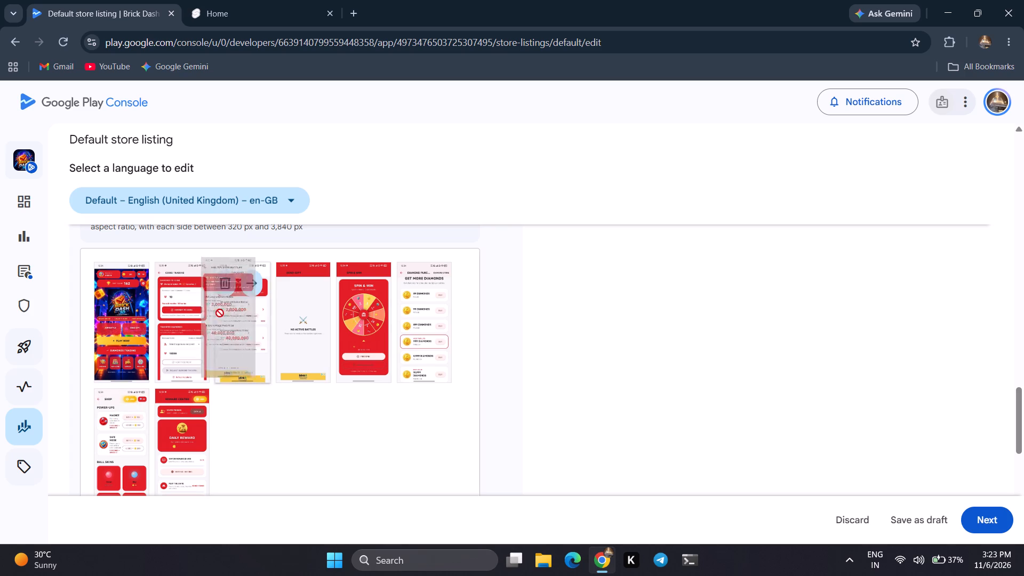
left_click_drag(220, 313, 145, 305)
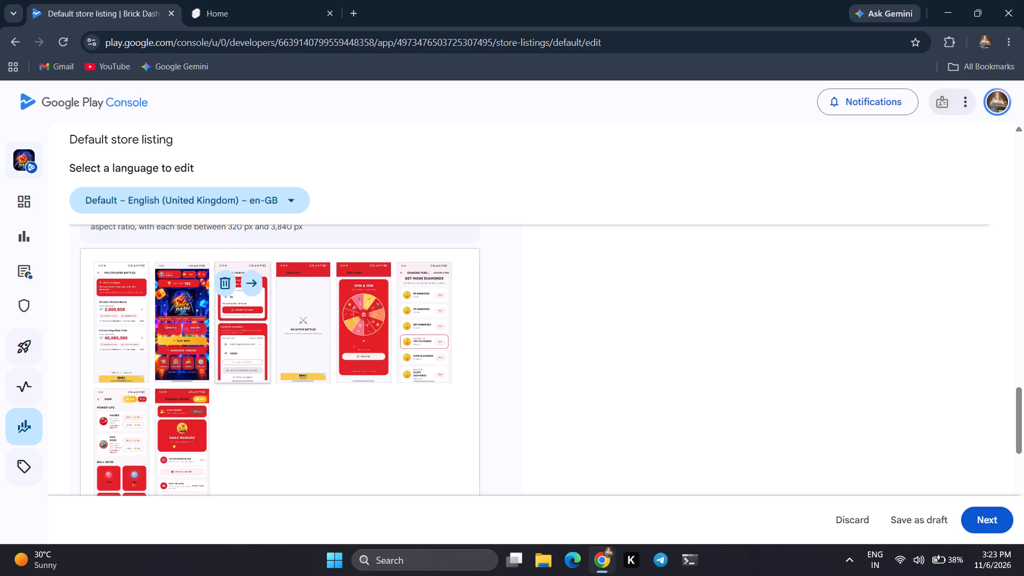
left_click_drag(121, 322, 205, 322)
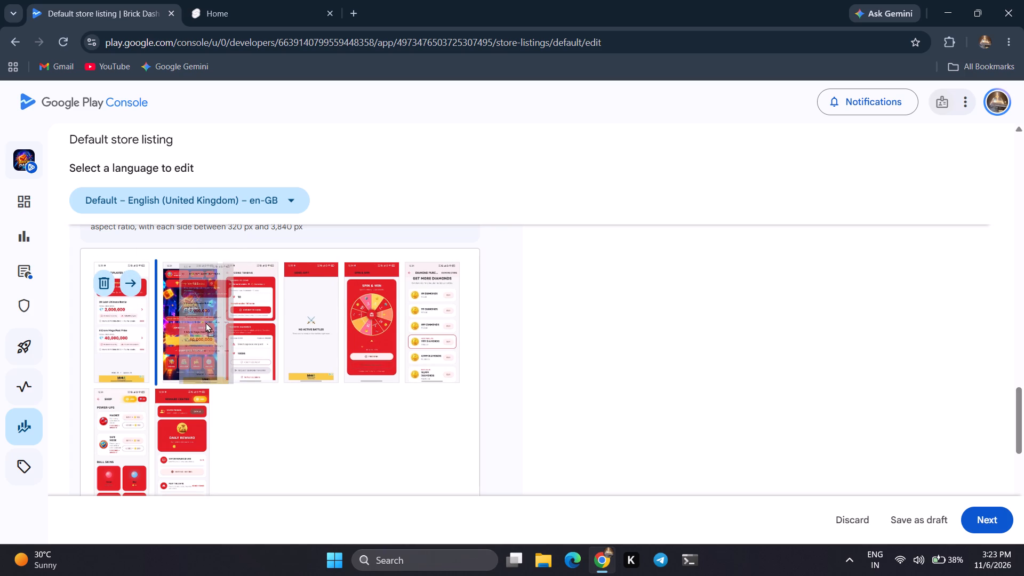
left_click_drag(205, 322, 205, 322)
left_click_drag(138, 317, 252, 313)
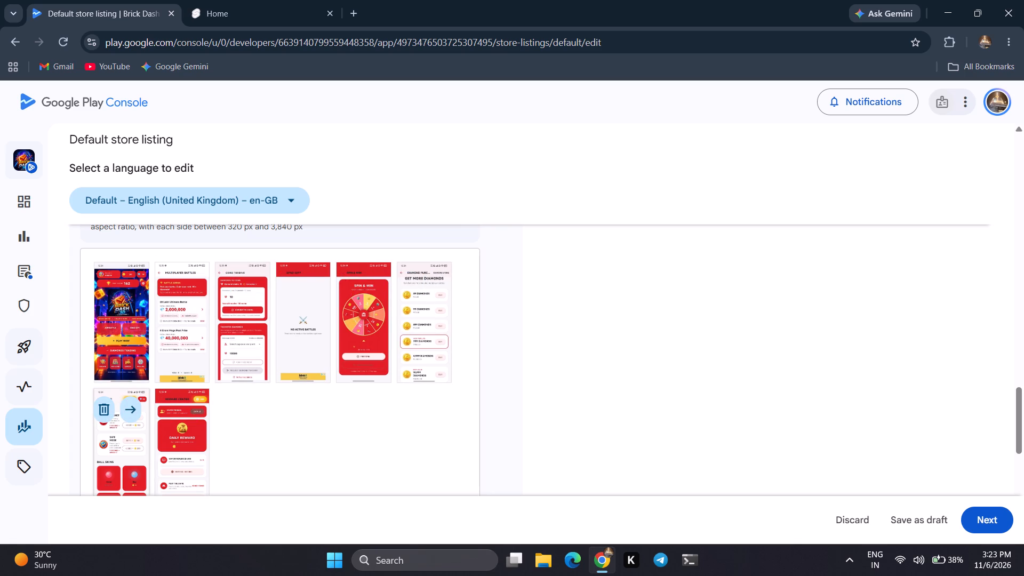
Move the No Active Battles screenshot to fifth place, directly after Spin & Win.
left_click_drag(301, 346, 362, 336)
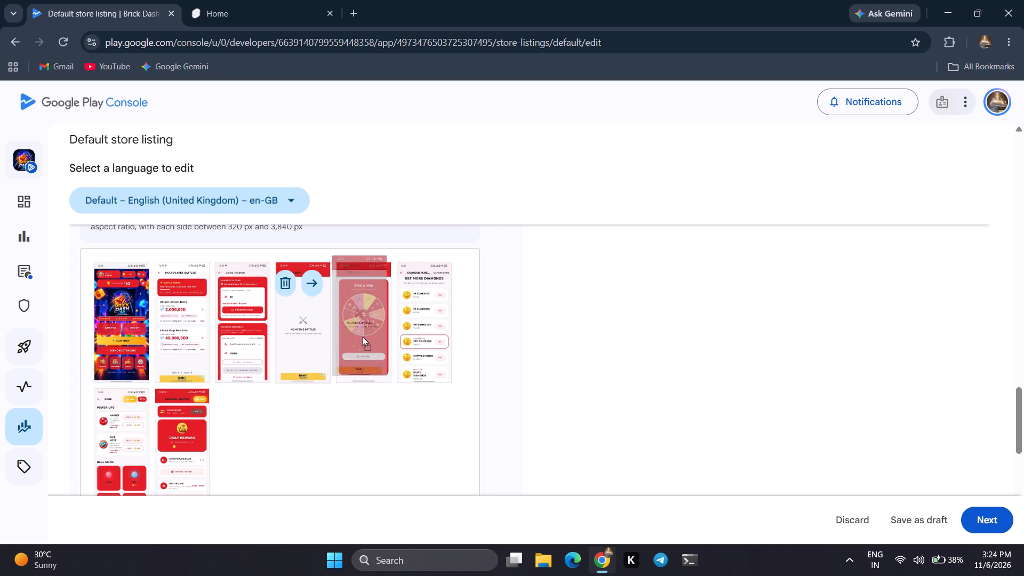
left_click_drag(362, 336, 419, 333)
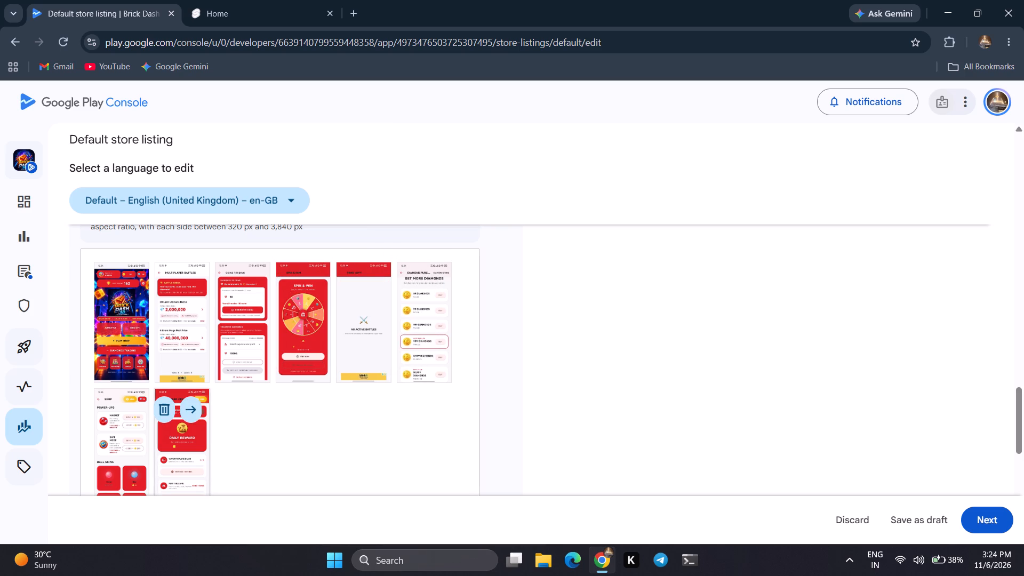
left_click(583, 445)
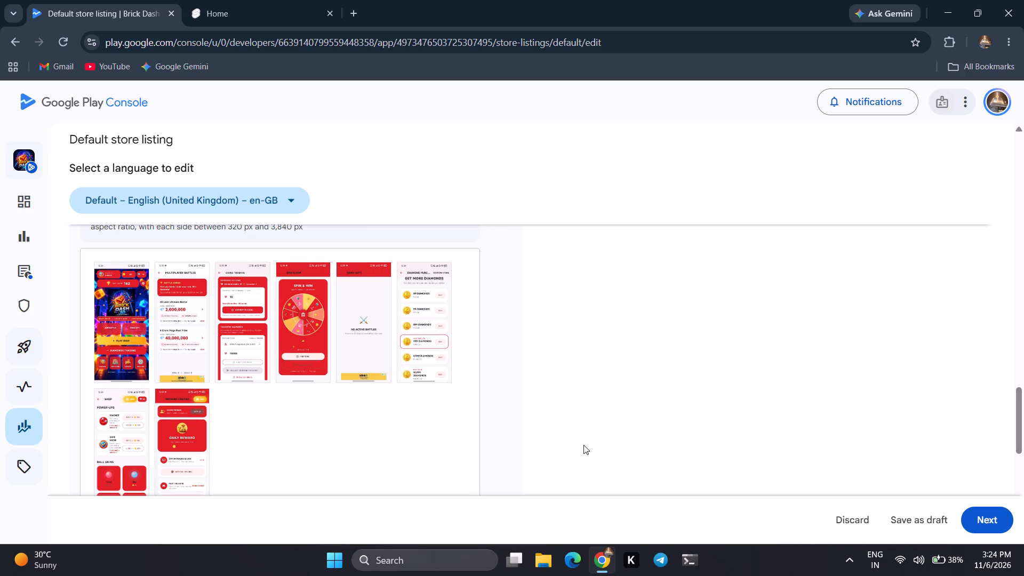
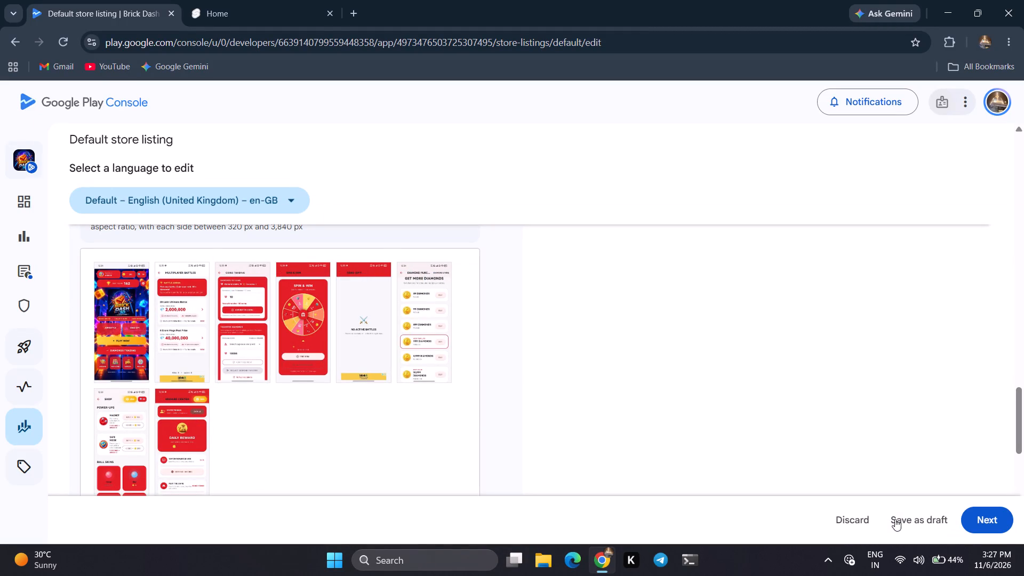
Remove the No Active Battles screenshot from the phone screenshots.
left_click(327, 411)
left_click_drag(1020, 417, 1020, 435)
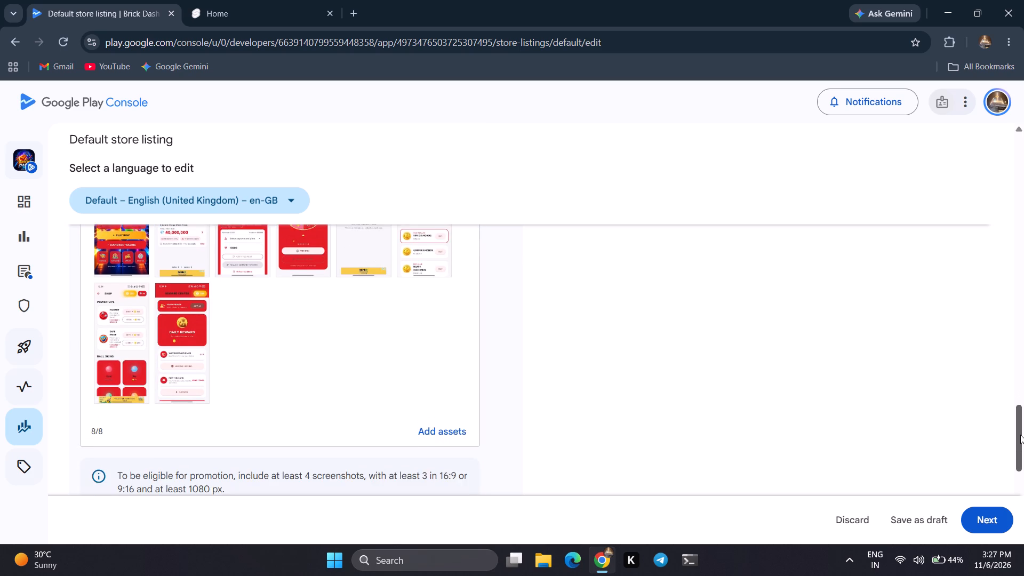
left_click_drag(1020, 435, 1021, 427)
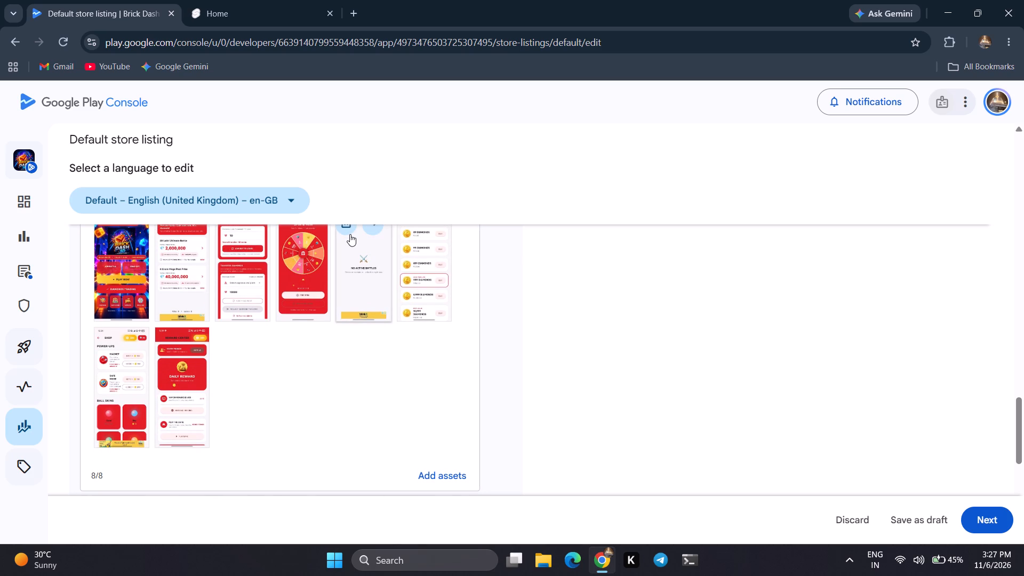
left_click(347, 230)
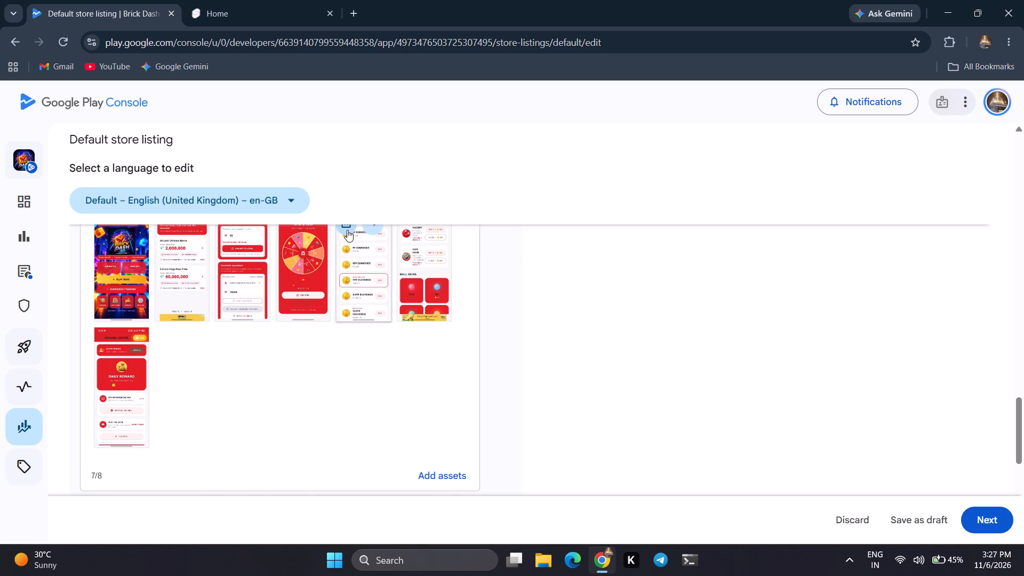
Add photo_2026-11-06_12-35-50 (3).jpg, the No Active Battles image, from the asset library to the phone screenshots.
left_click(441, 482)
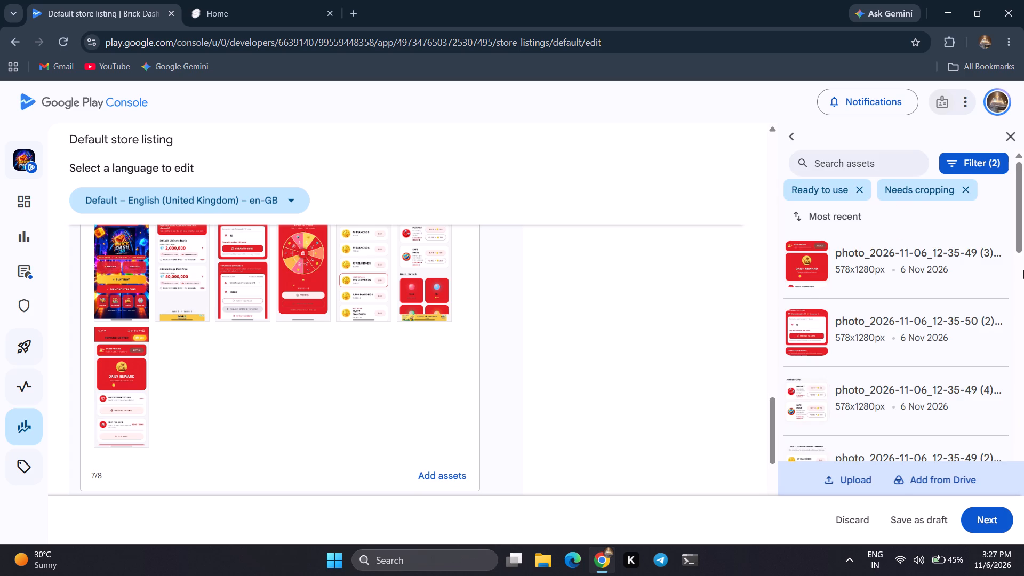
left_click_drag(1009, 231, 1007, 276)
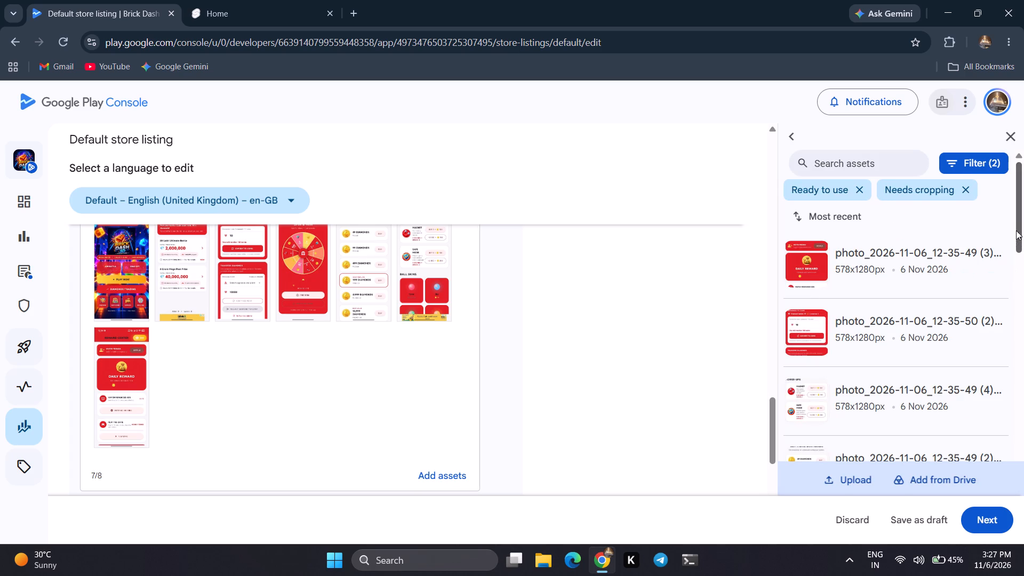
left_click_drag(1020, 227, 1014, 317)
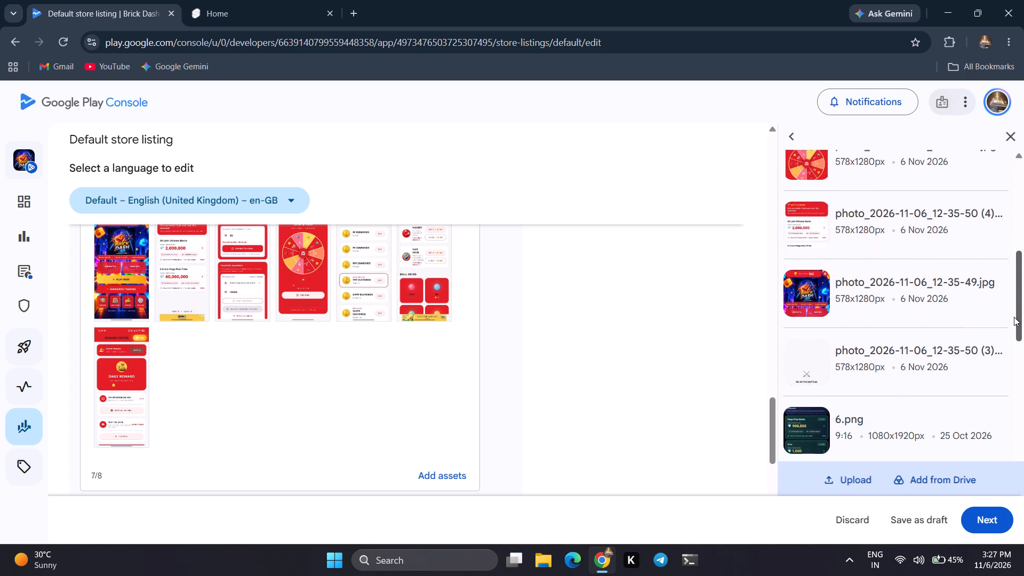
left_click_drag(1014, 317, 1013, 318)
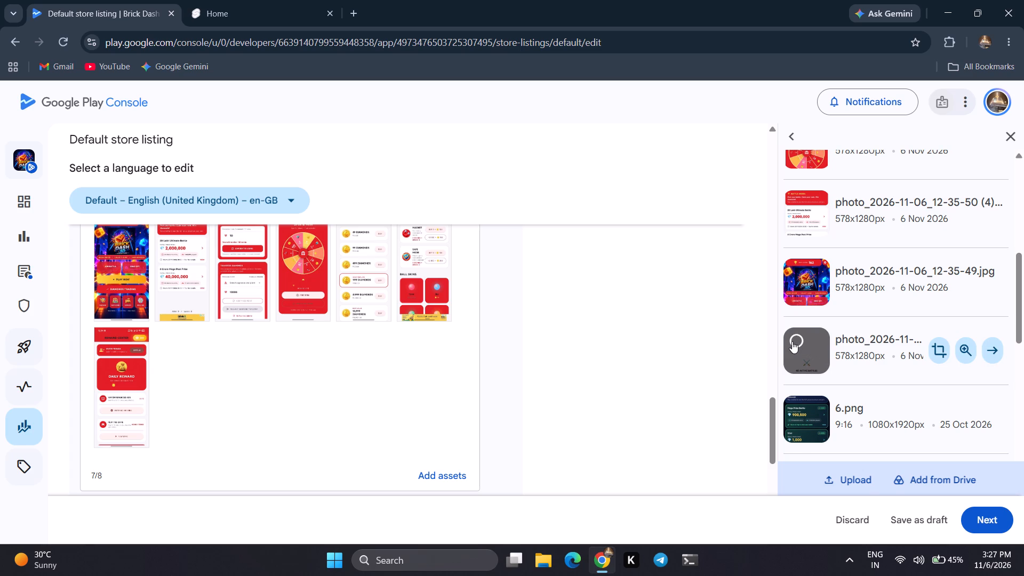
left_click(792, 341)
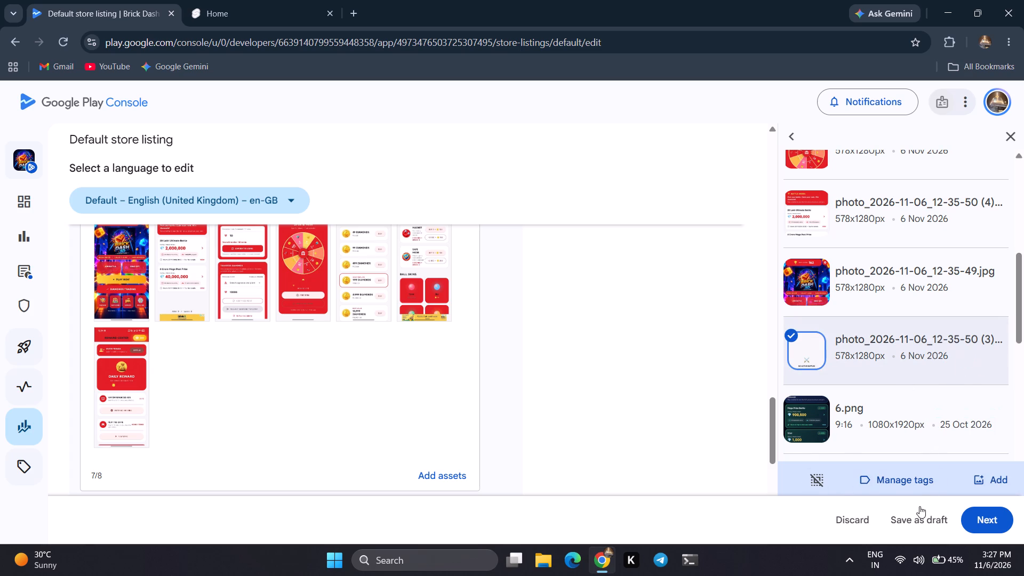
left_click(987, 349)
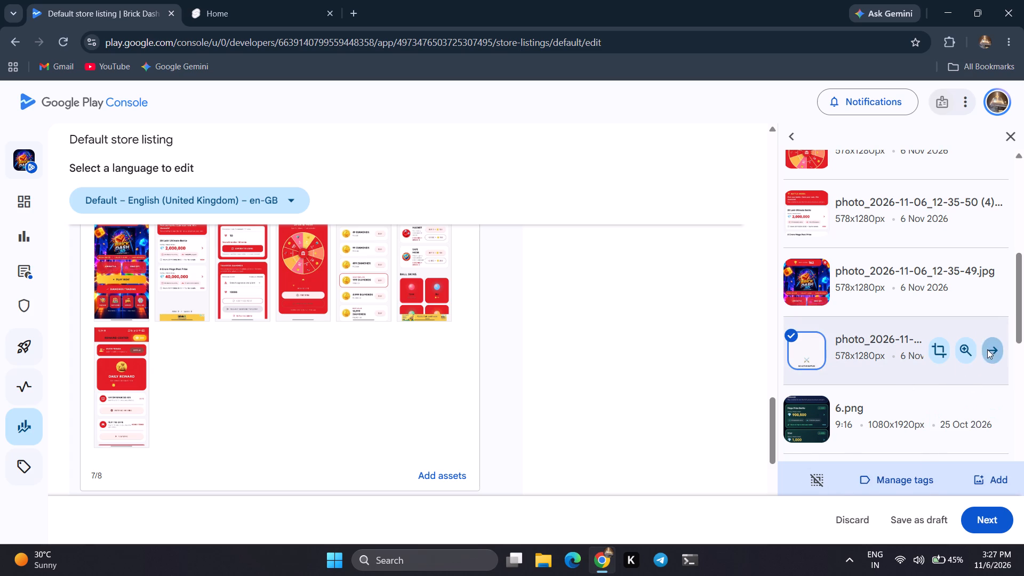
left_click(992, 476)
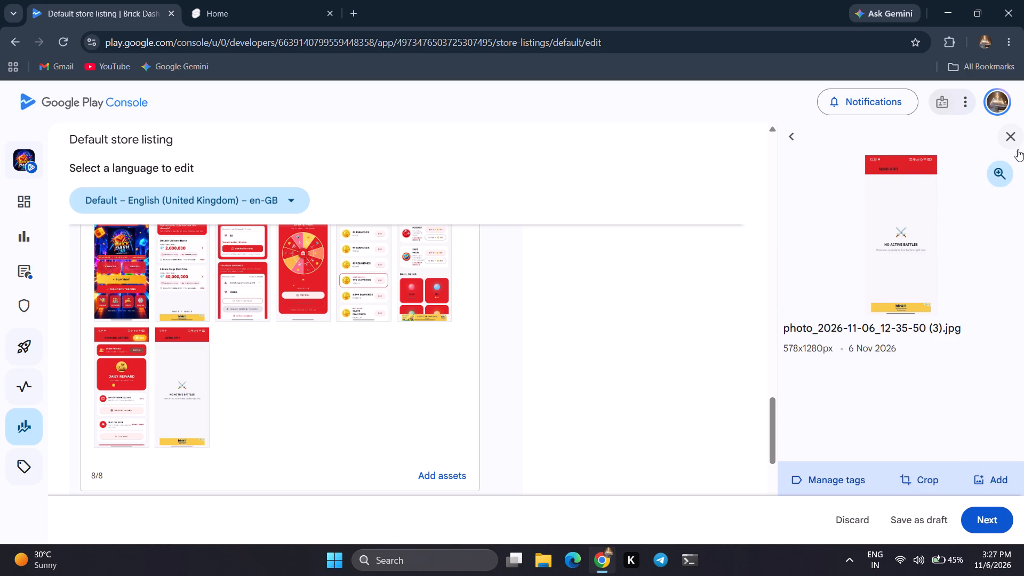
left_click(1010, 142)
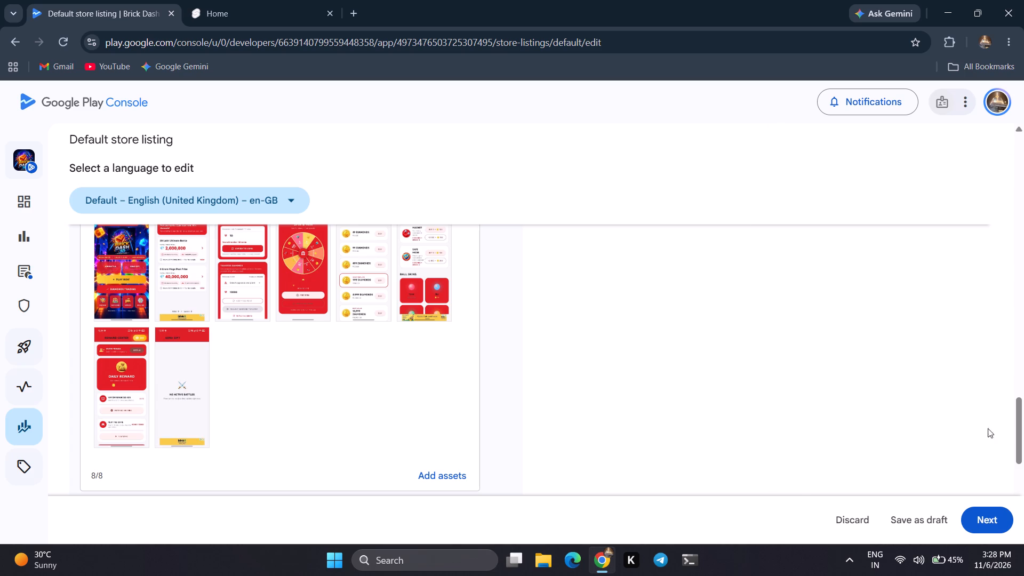
Upload photo_2026-11-06_15-27-04 from the Downloads folder as an additional phone screenshot.
left_click(443, 472)
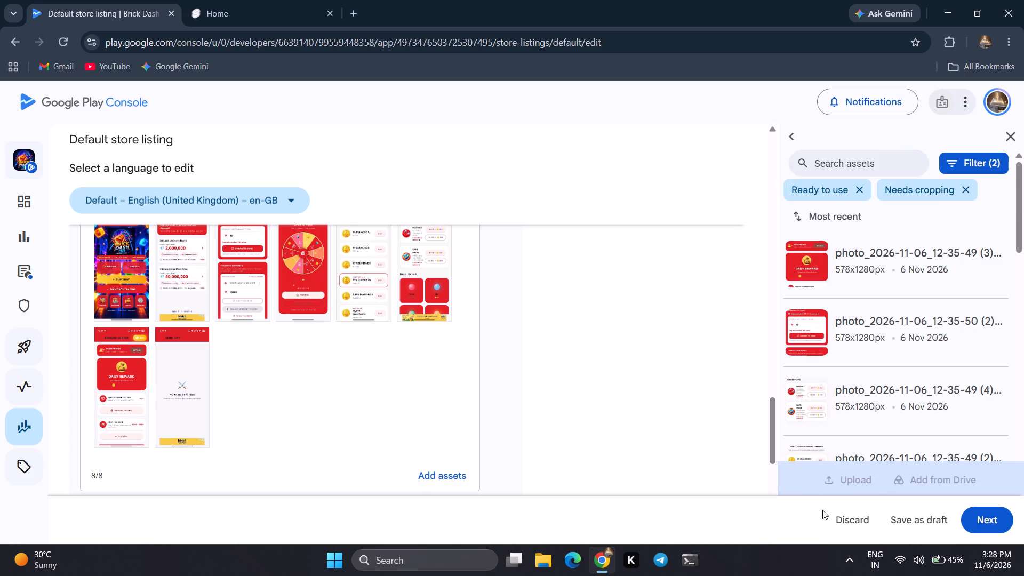
left_click(847, 478)
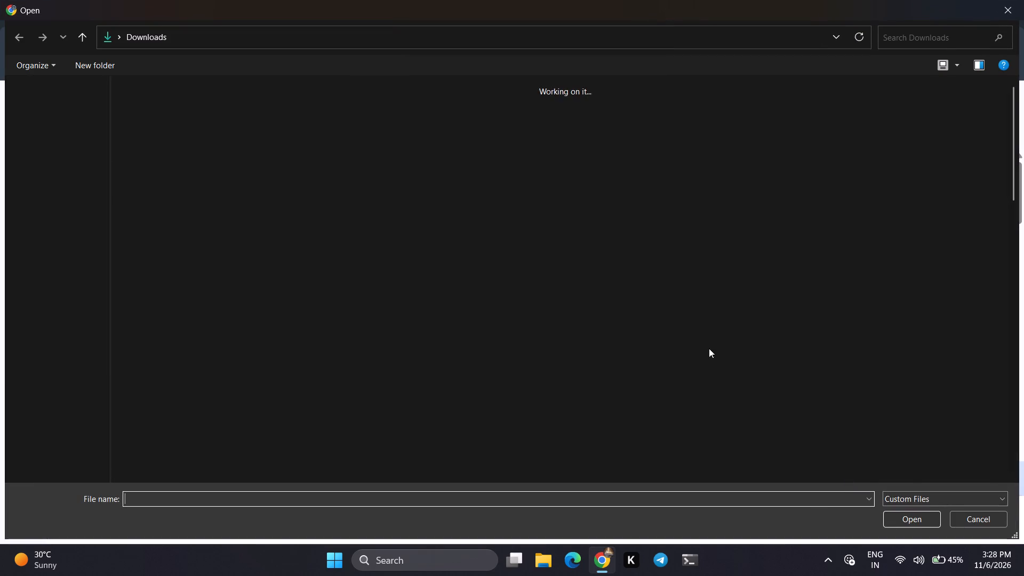
left_click(146, 122)
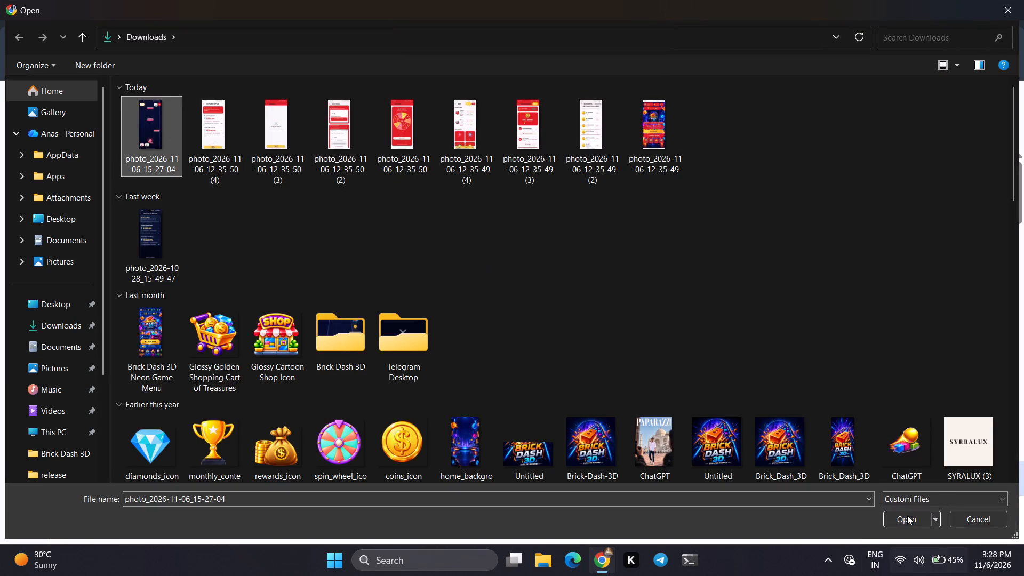
left_click(907, 512)
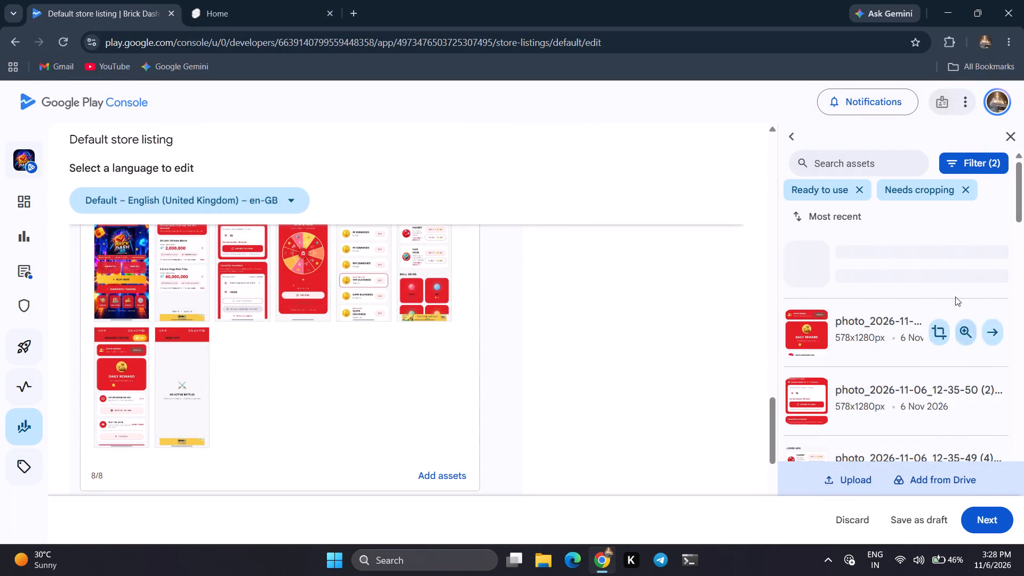
left_click(808, 266)
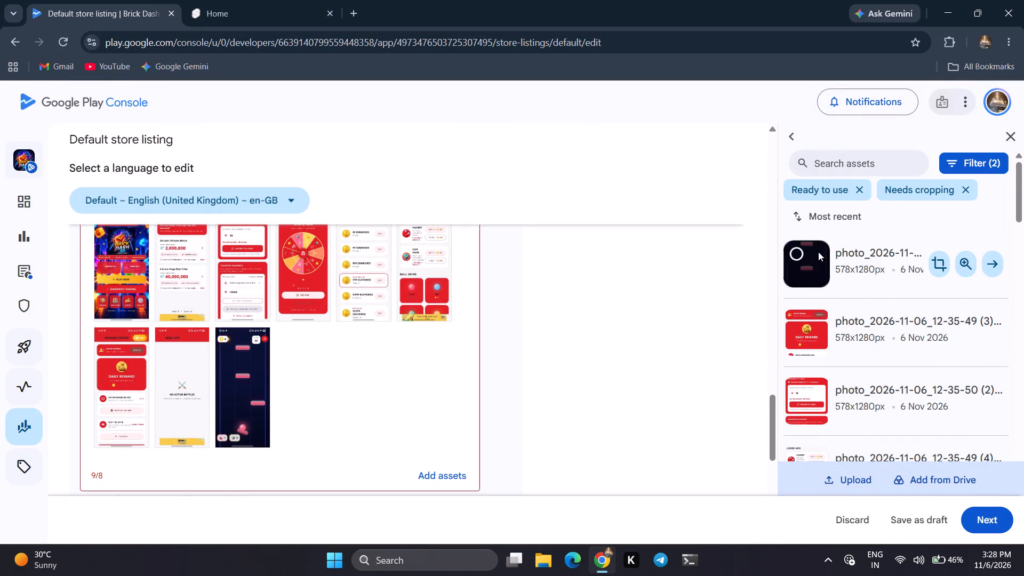
left_click(794, 250)
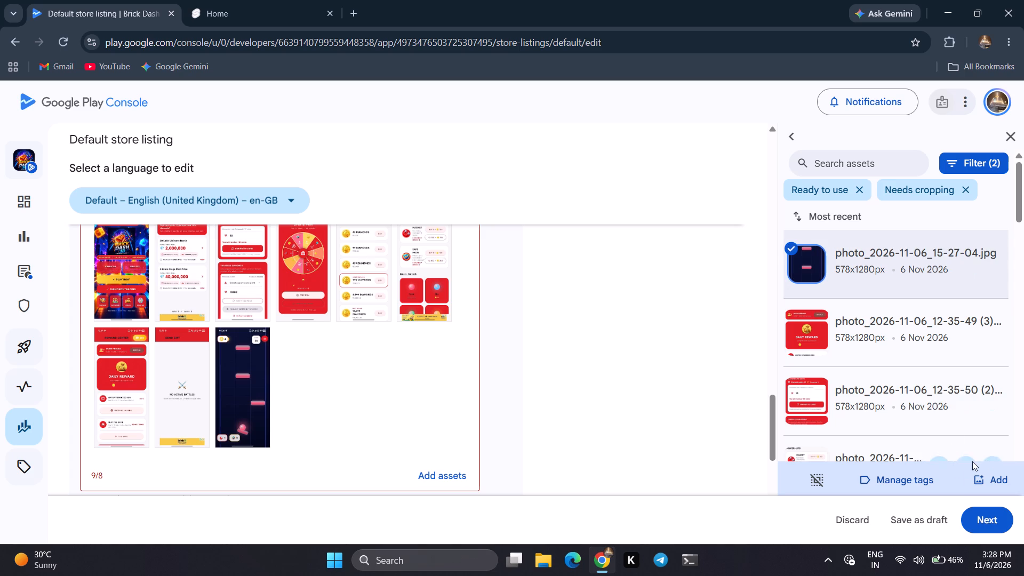
left_click(982, 477)
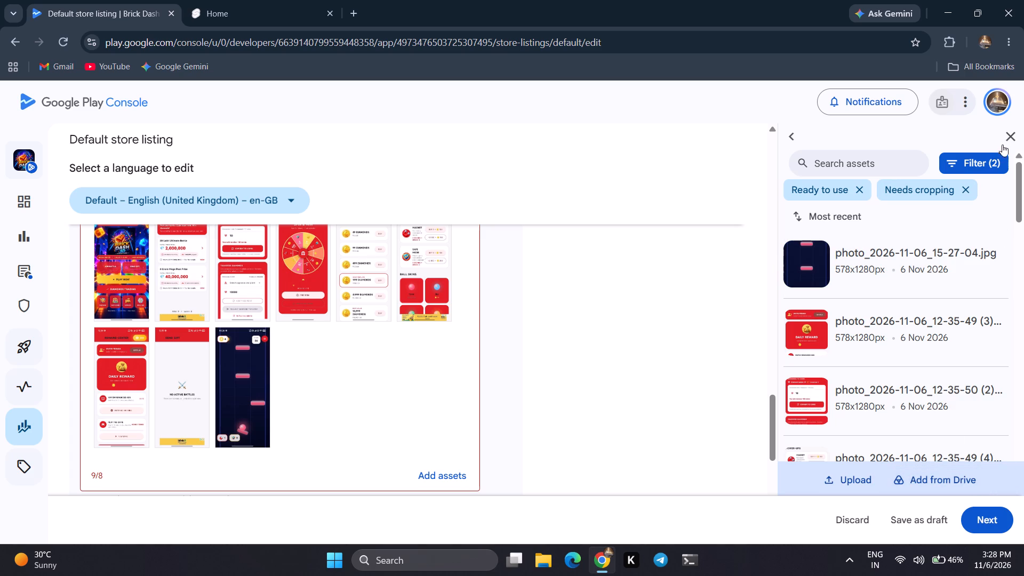
left_click(1008, 135)
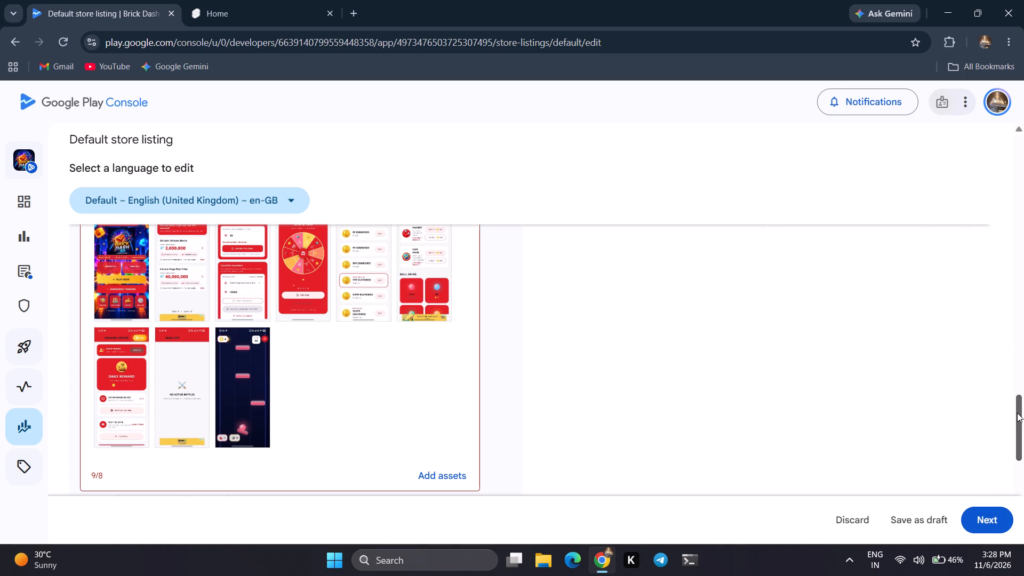
Move the dark gameplay screenshot to fourth place, directly before Spin & Win.
left_click(1017, 413)
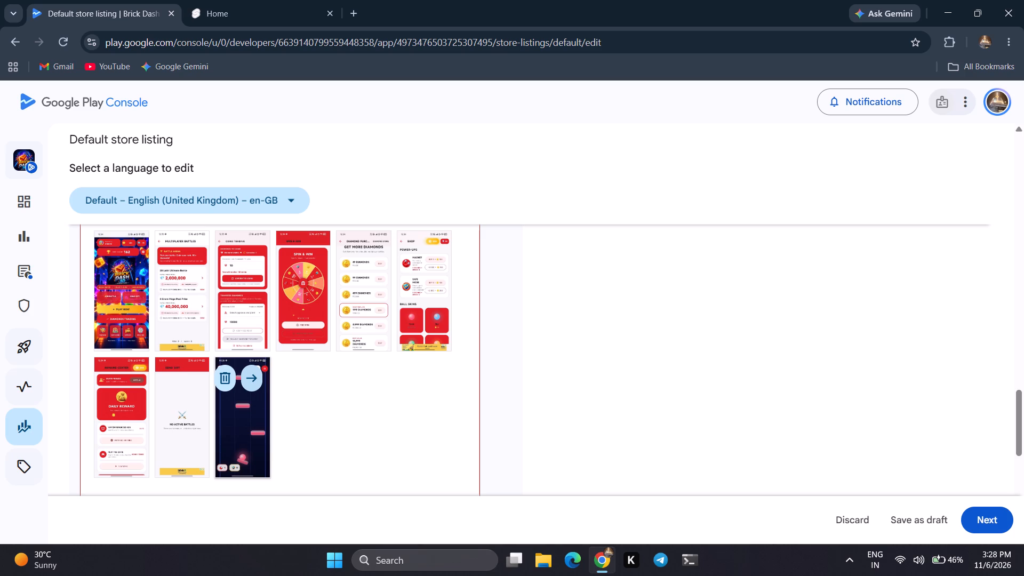
left_click_drag(241, 417, 275, 288)
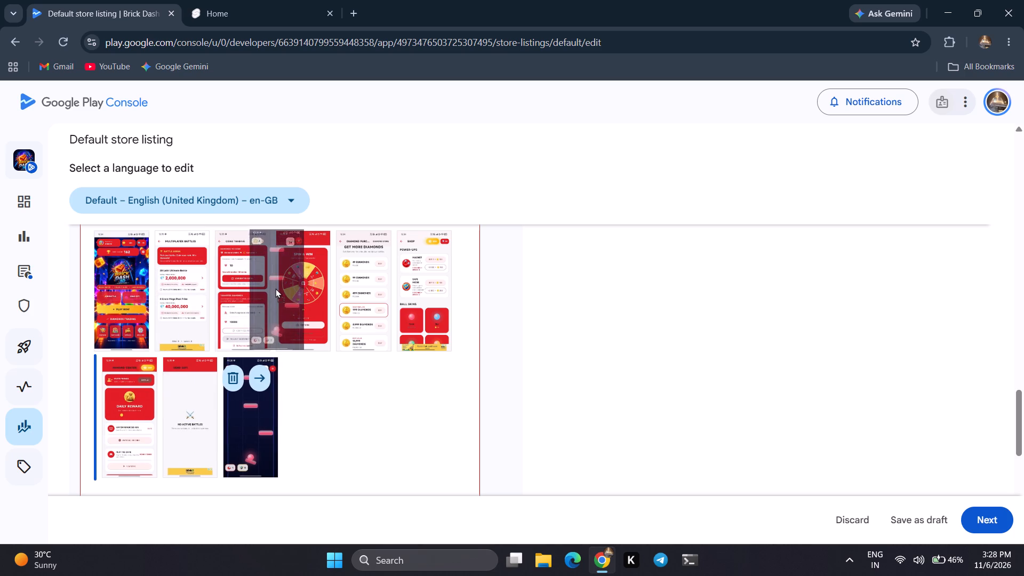
left_click_drag(275, 288, 291, 278)
left_click(332, 439)
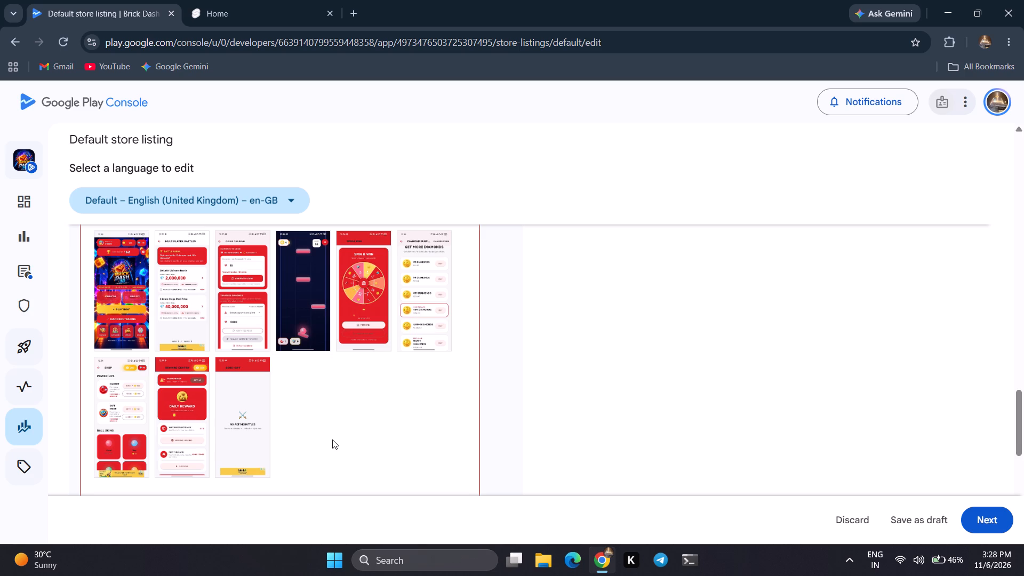
Move the No Active Battles screenshot to seventh place, between Get More Diamonds and Shop.
left_click_drag(252, 424, 236, 423)
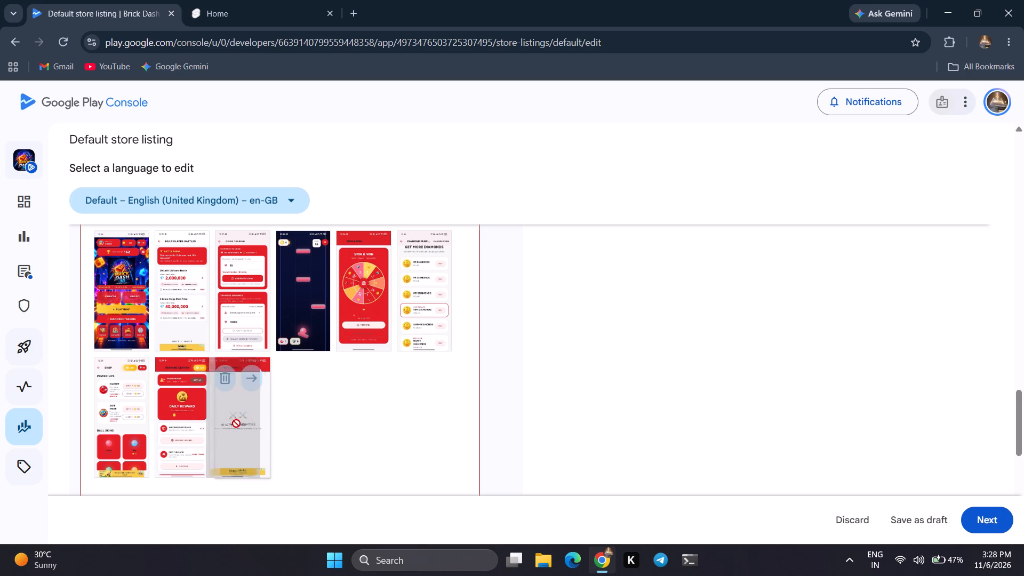
left_click_drag(236, 423, 431, 318)
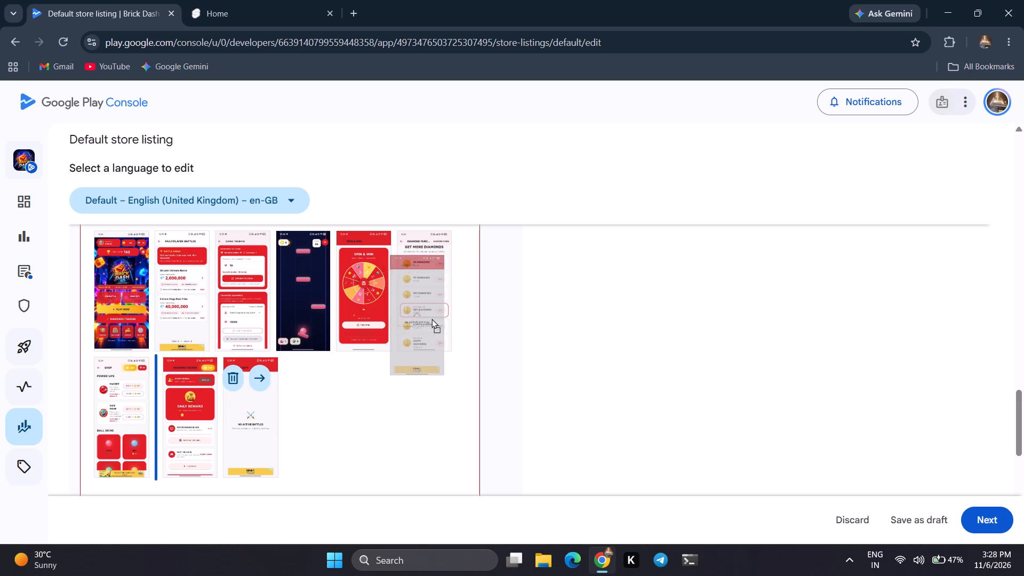
left_click_drag(431, 318, 119, 418)
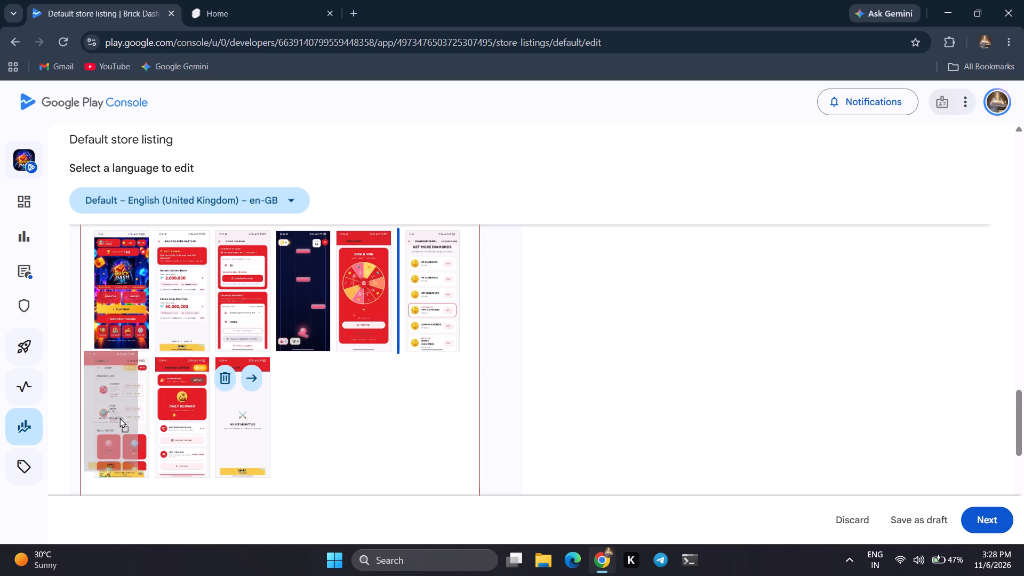
left_click_drag(119, 418, 152, 424)
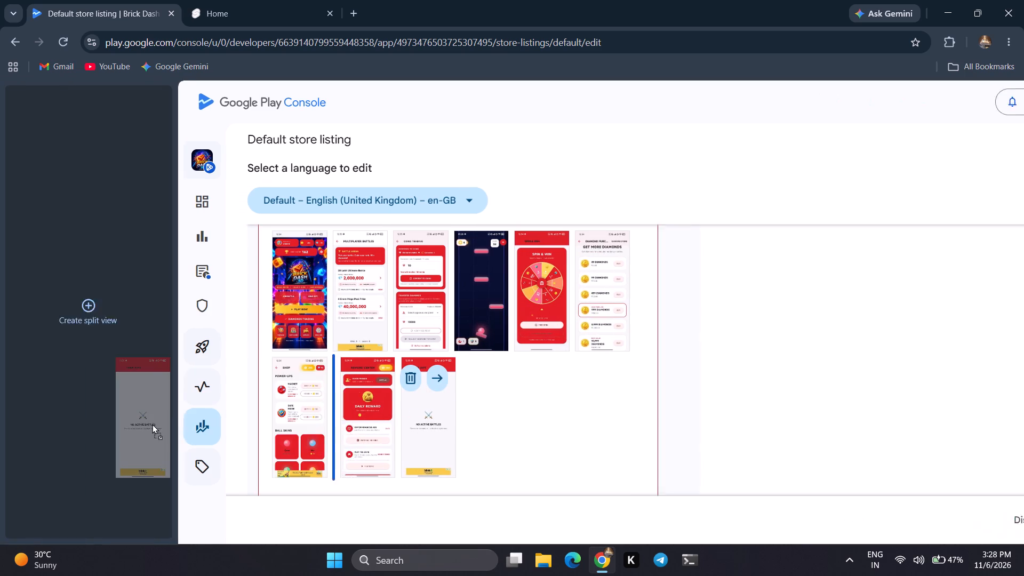
left_click_drag(152, 424, 148, 409)
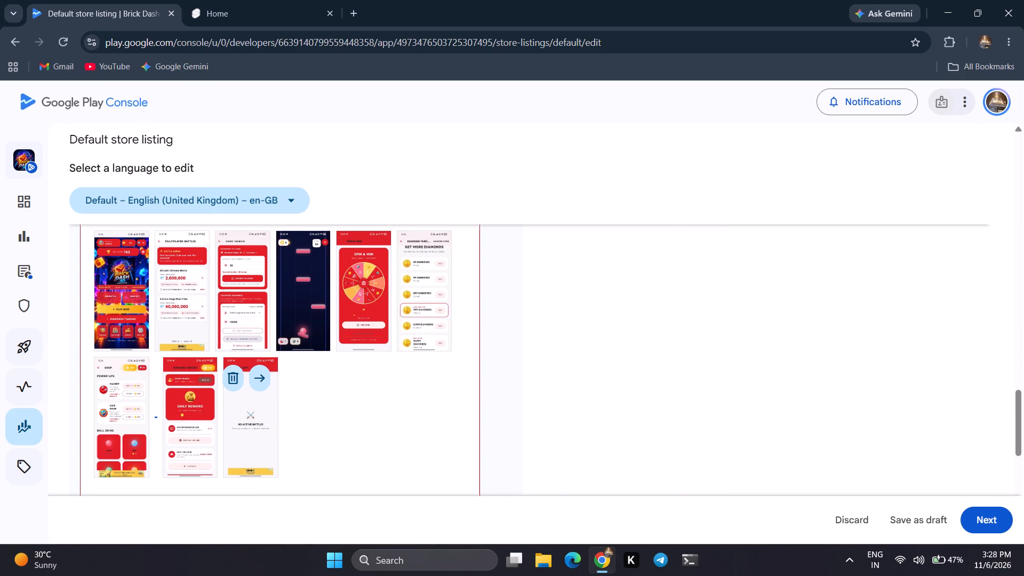
left_click(368, 429)
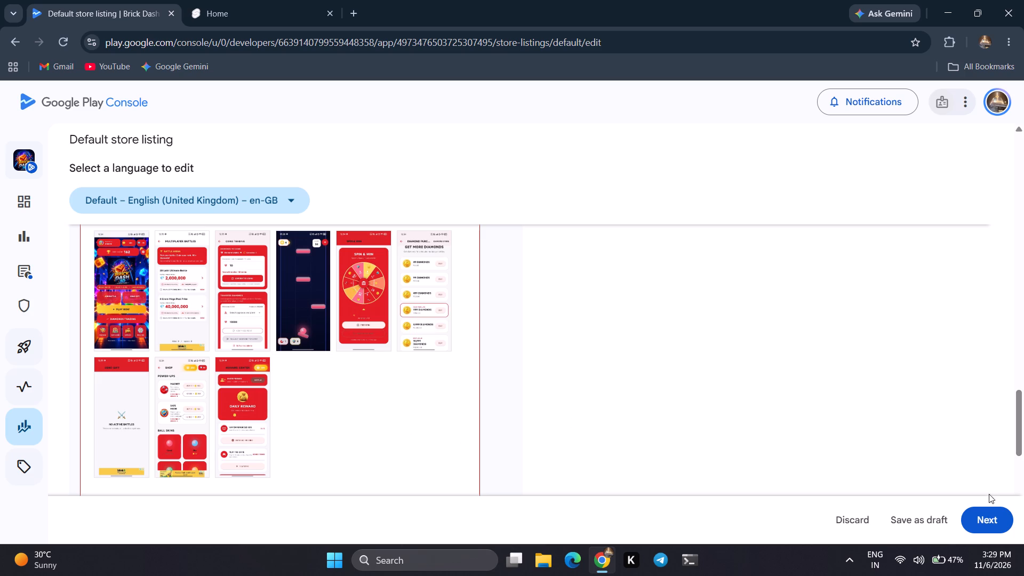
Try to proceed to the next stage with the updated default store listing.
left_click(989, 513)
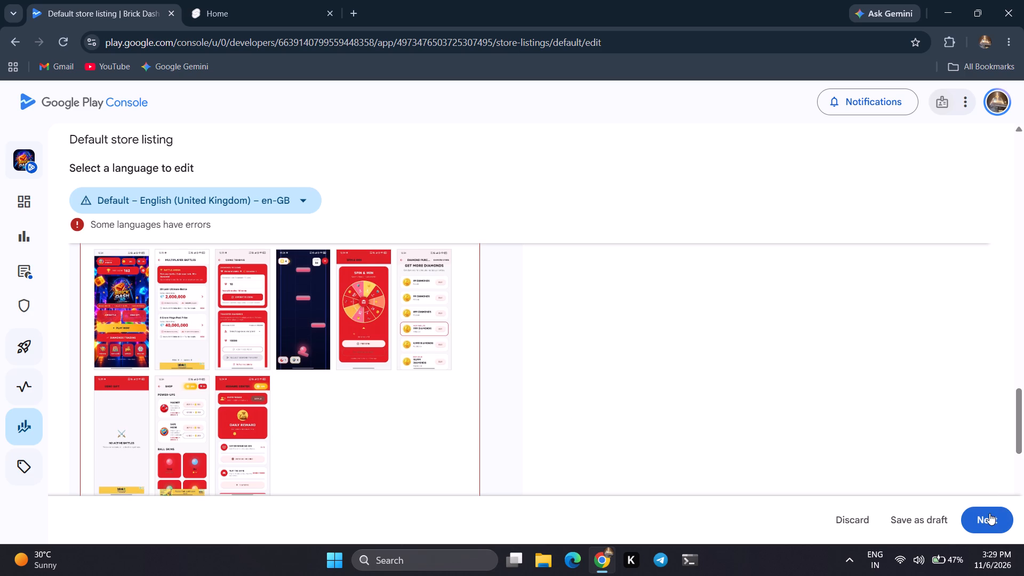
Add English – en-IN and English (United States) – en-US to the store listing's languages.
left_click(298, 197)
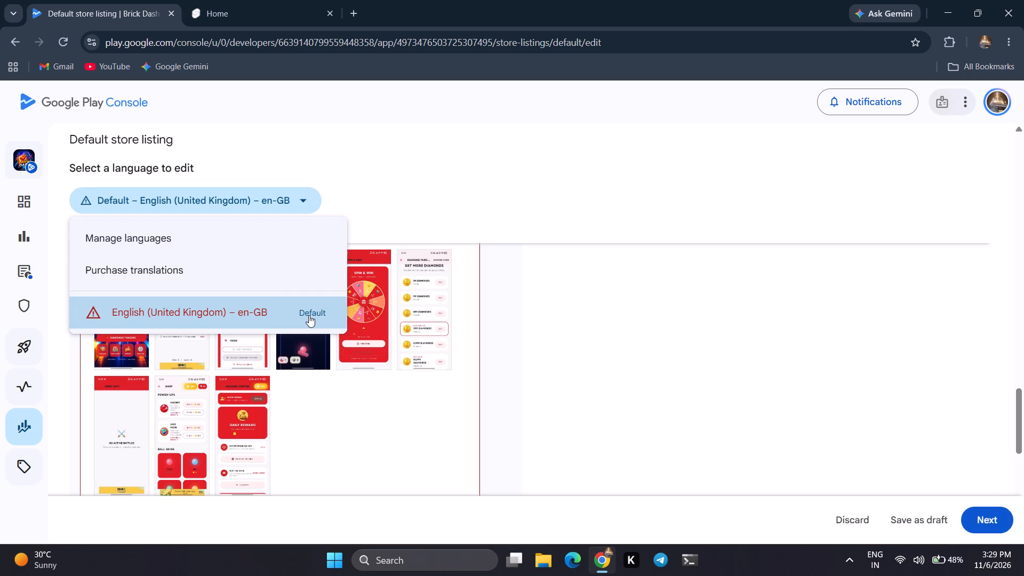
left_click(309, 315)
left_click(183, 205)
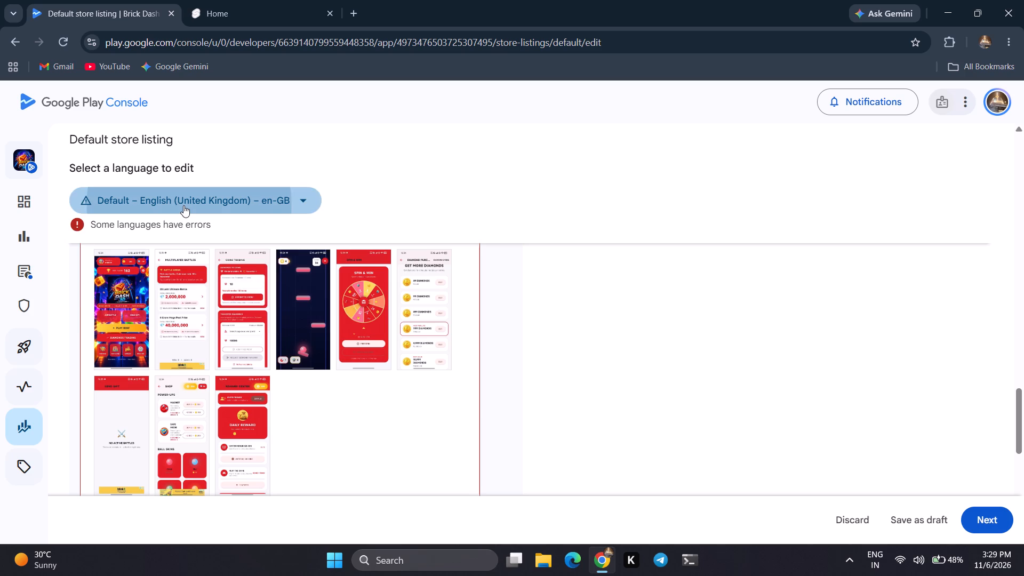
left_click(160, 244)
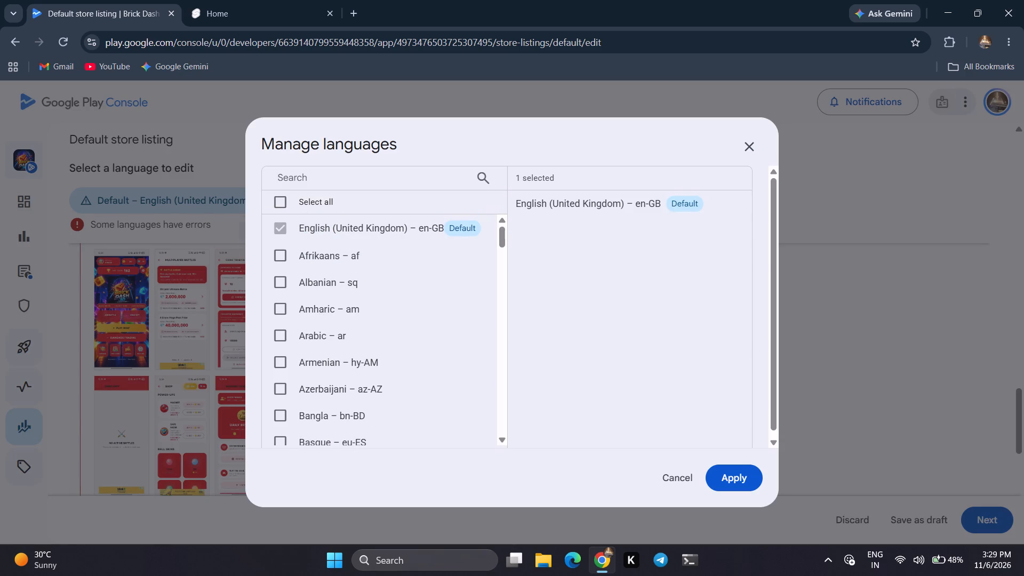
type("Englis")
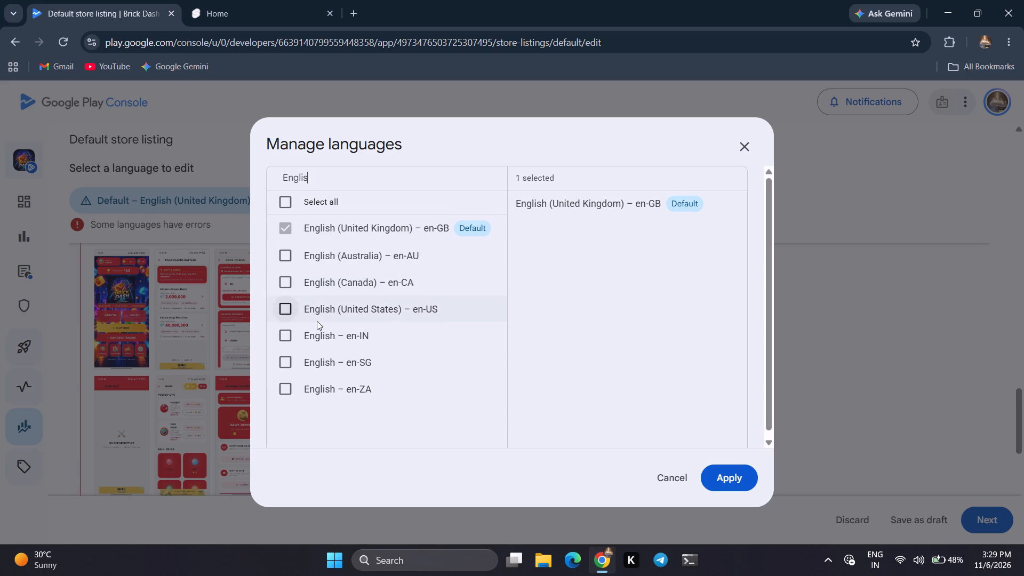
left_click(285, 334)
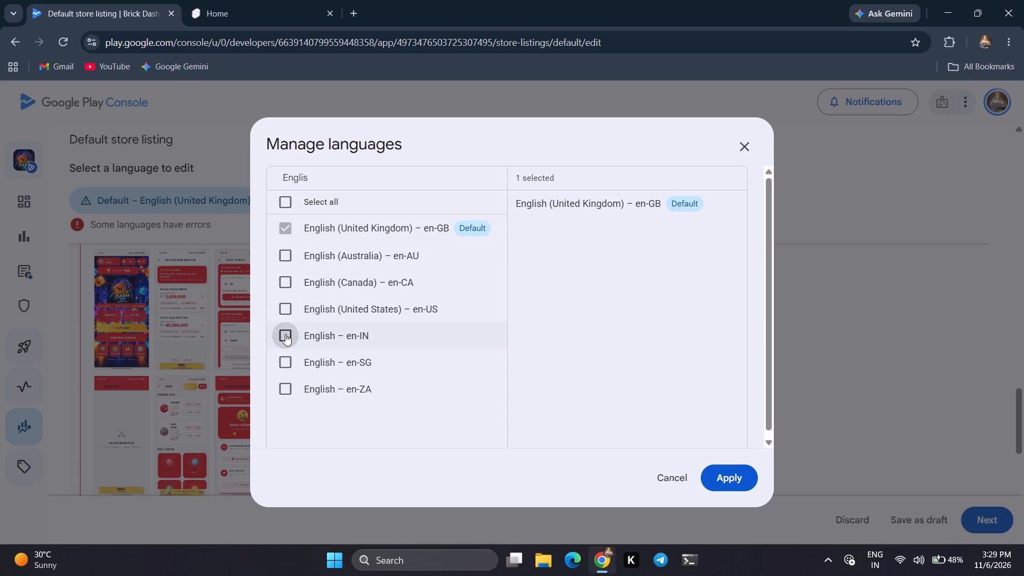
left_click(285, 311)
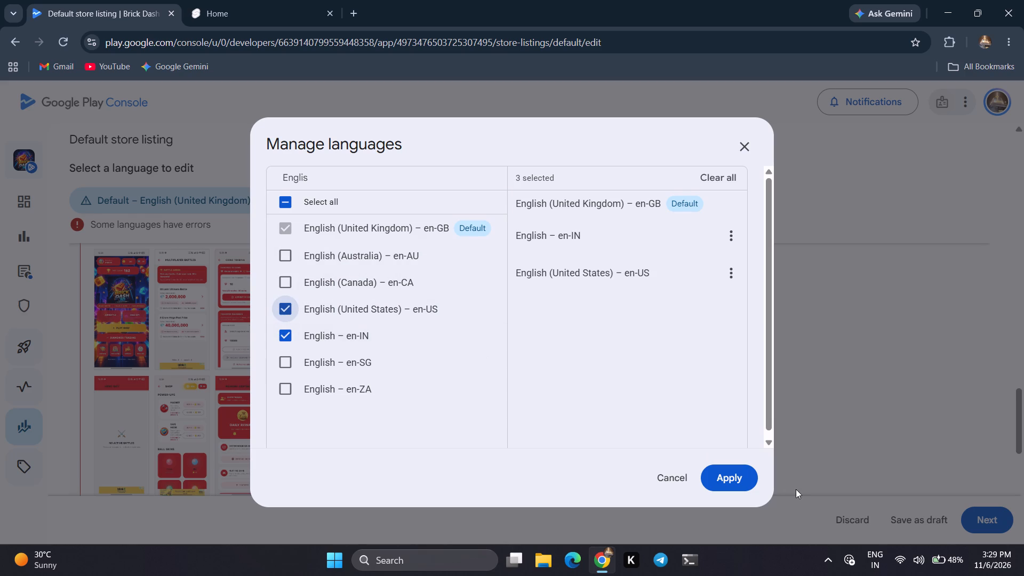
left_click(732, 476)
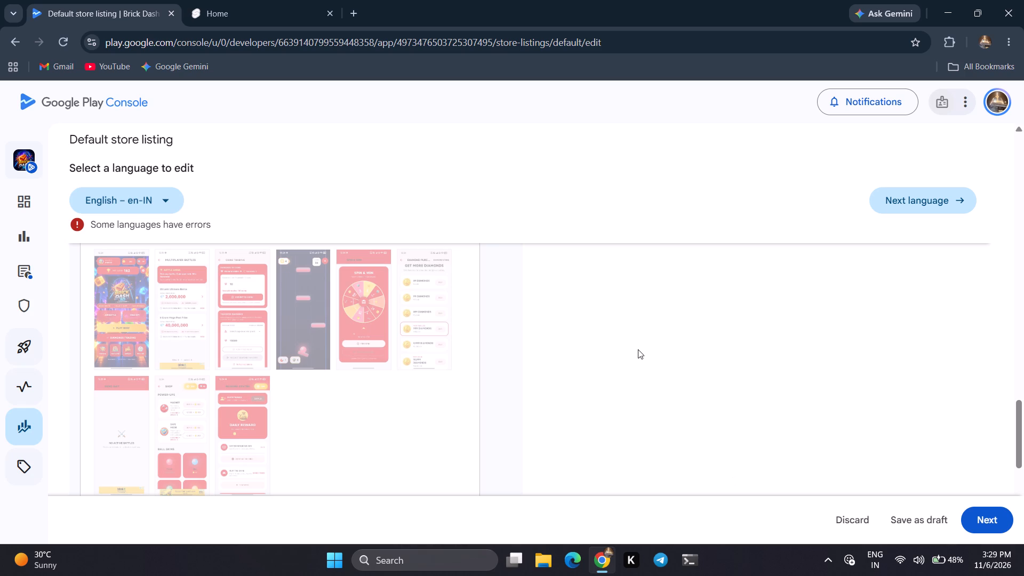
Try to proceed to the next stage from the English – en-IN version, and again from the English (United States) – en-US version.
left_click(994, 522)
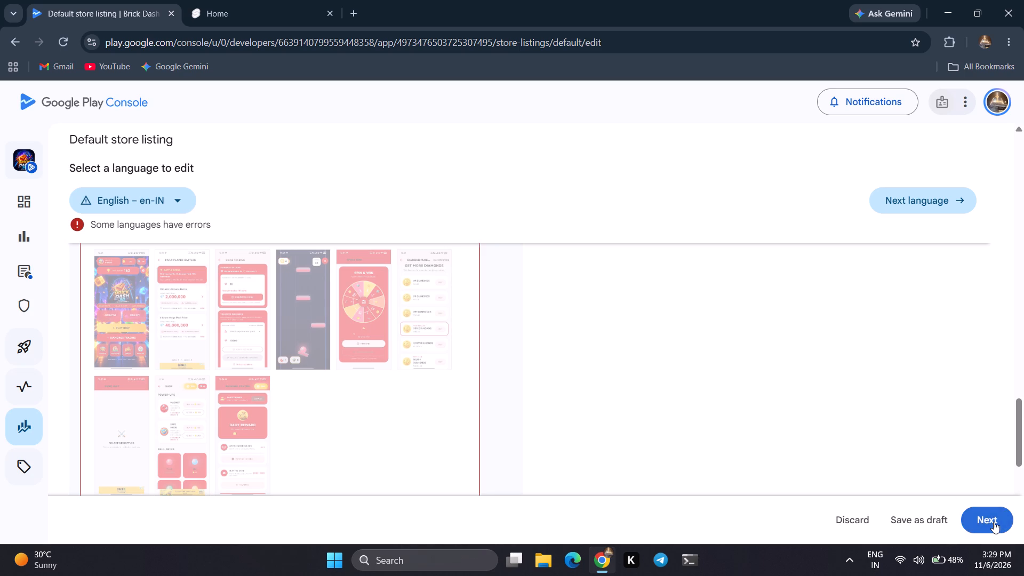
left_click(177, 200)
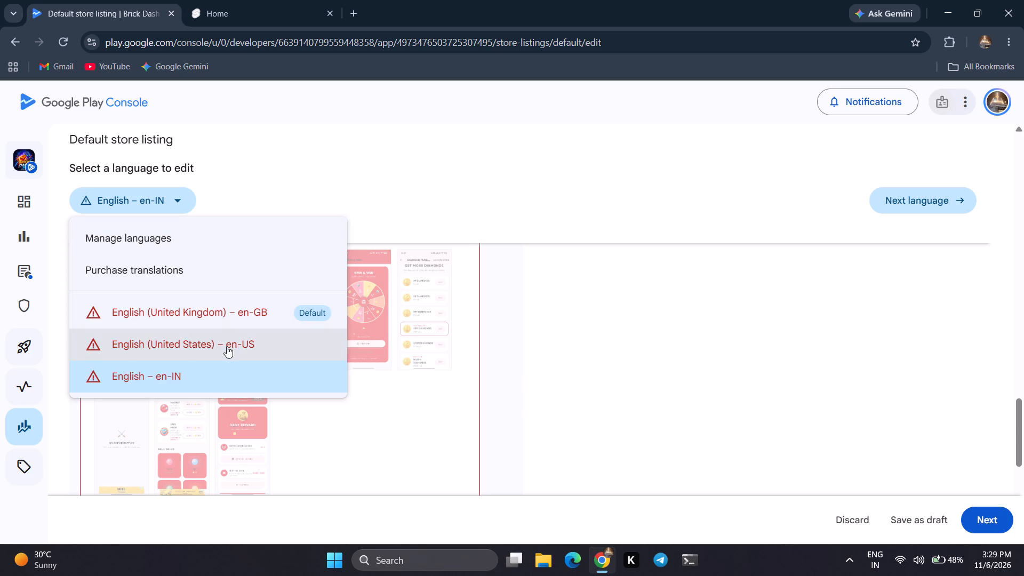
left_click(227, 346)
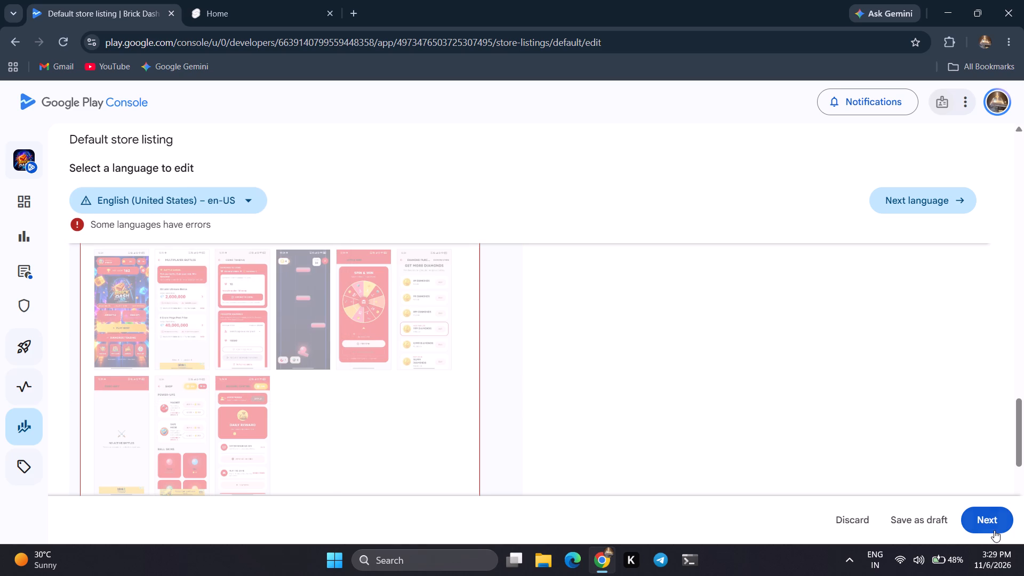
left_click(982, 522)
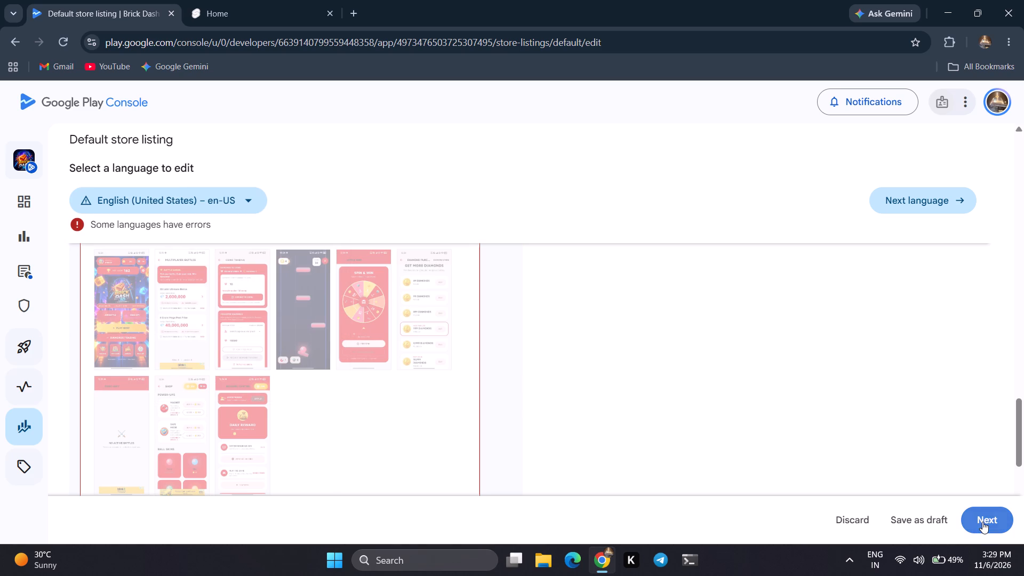
Look through the language versions and examine the phone screenshots section of English – en-IN for the cause of the errors.
left_click(920, 195)
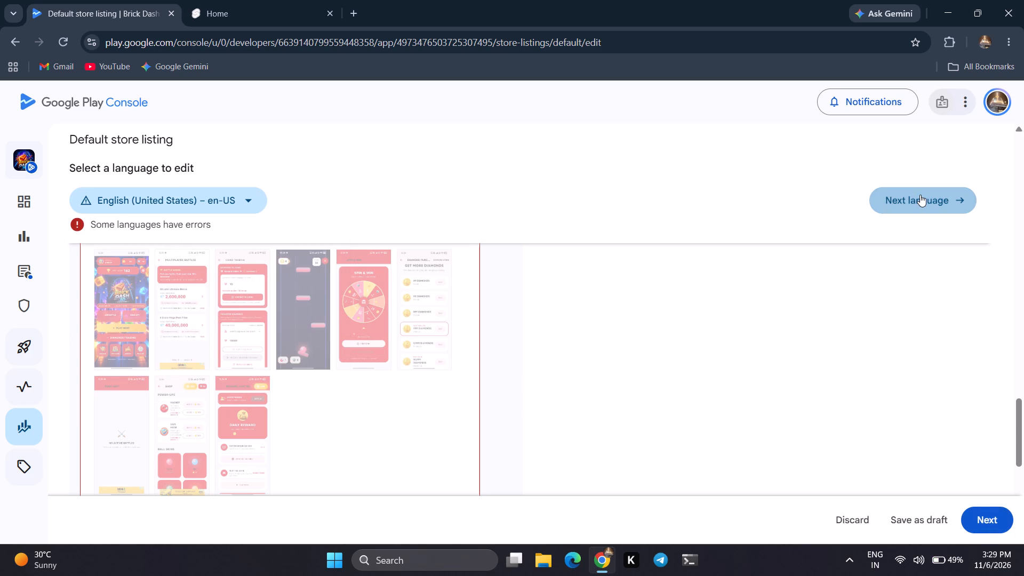
left_click(955, 197)
triple_click(955, 197)
left_click(955, 197)
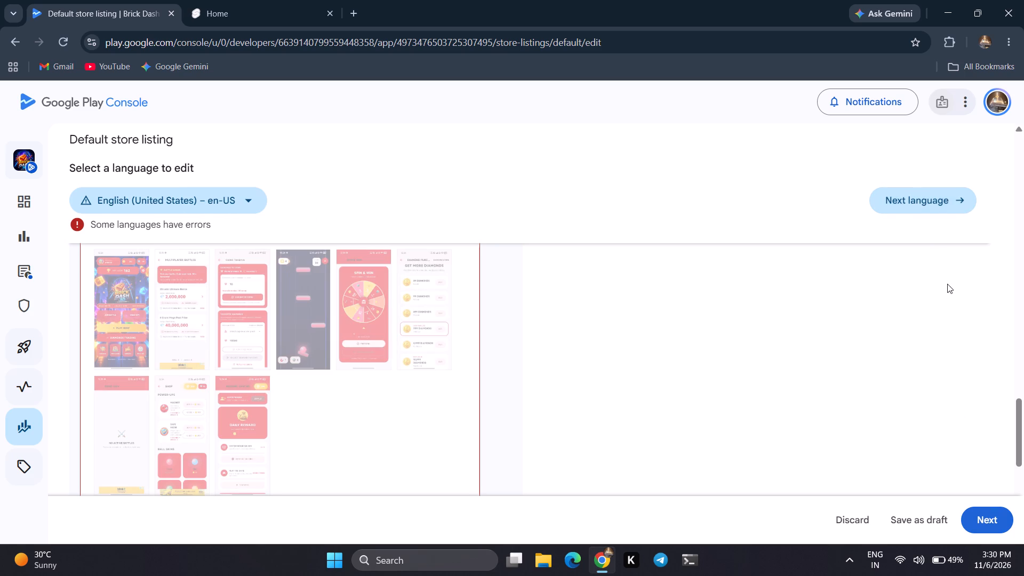
left_click(928, 201)
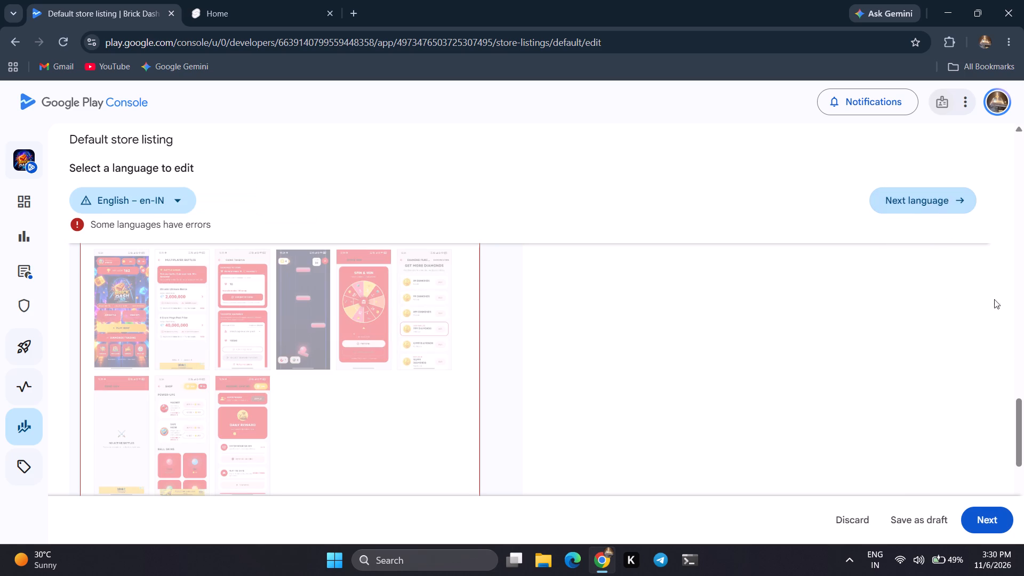
left_click_drag(1019, 412, 1023, 446)
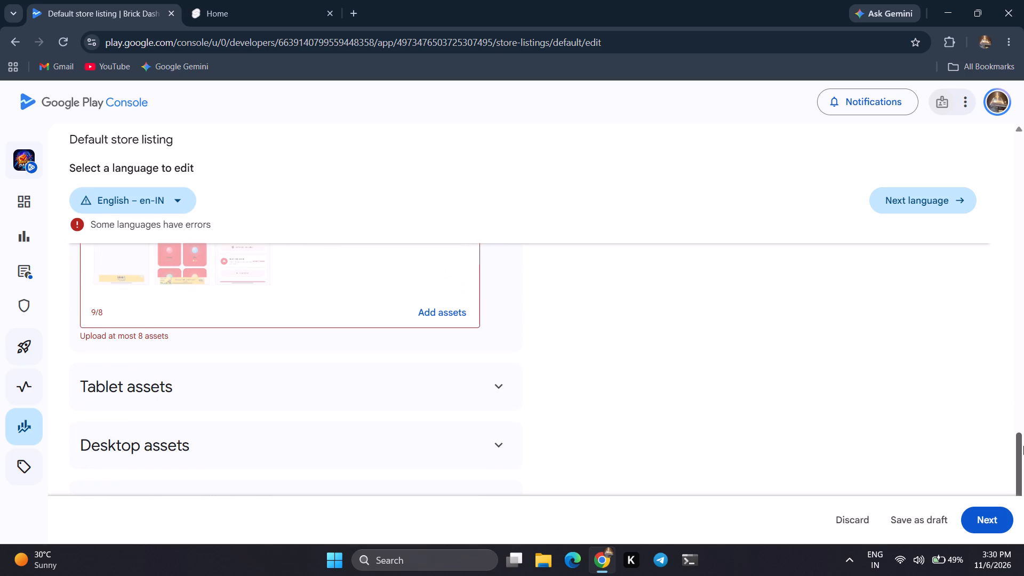
left_click_drag(1023, 446, 1023, 418)
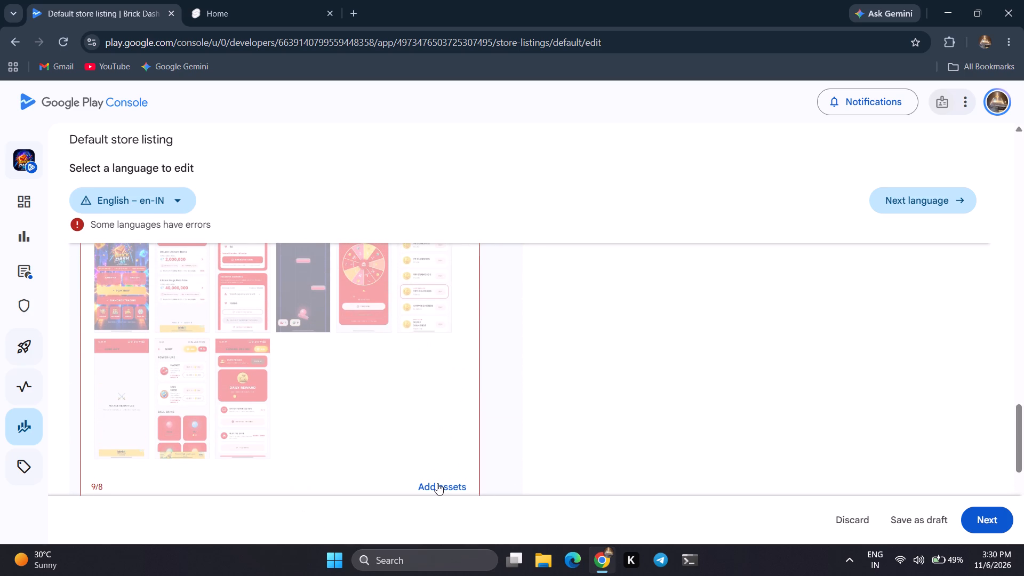
left_click(409, 360)
key("Up")
key("Up")
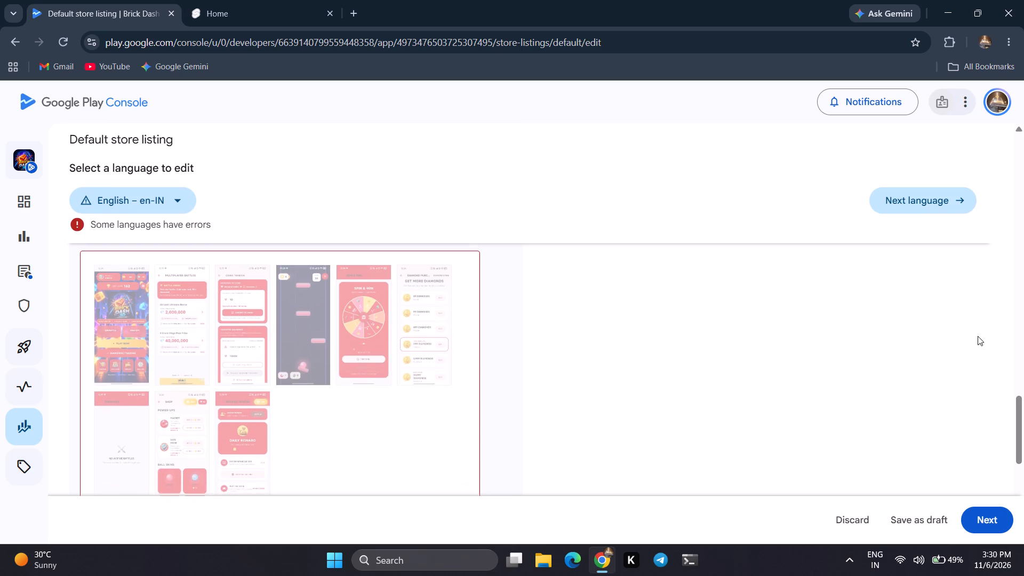
key("Up")
key("Up")
key("Up")
key("Up")
key("Up")
key("Up")
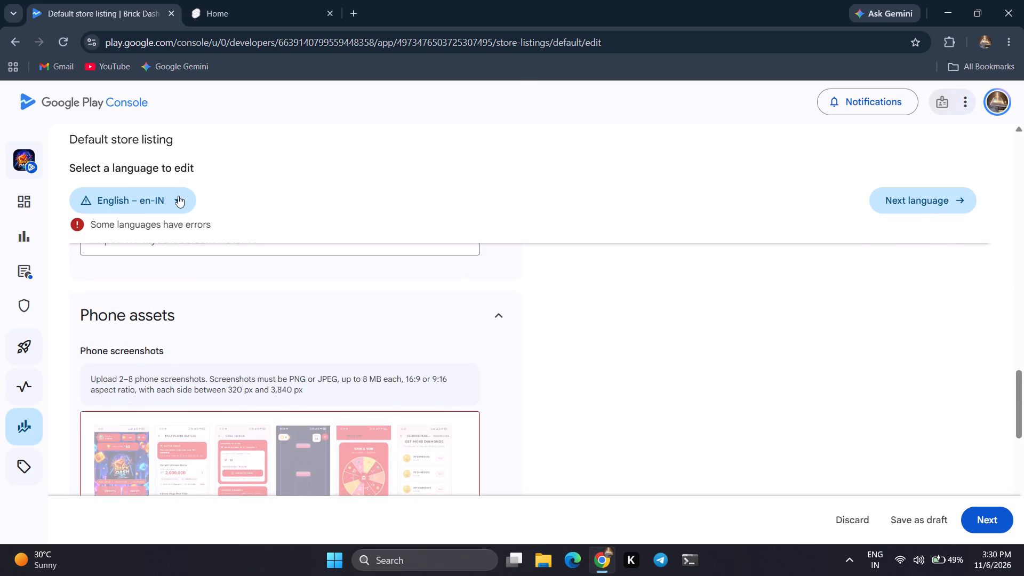
Delete the Spin & Win phone screenshot from the default English (United Kingdom) – en-GB version.
left_click(178, 196)
left_click(205, 308)
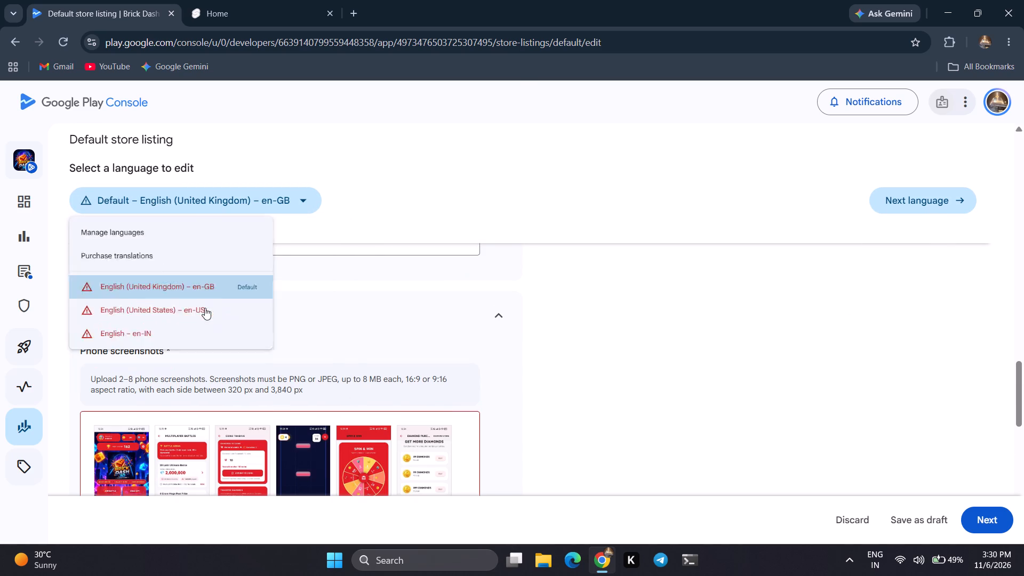
key("Down")
left_click(653, 413)
key("Down")
left_click(653, 413)
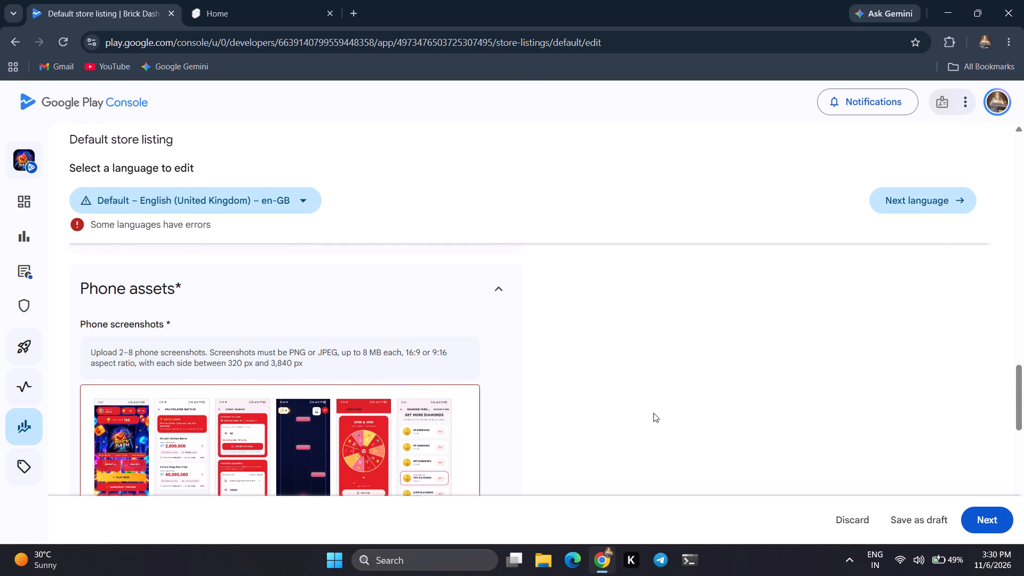
key("Down")
key("Down")
key("Down")
key("Down")
key("Down")
key("Down")
key("Down")
key("Down")
key("Down")
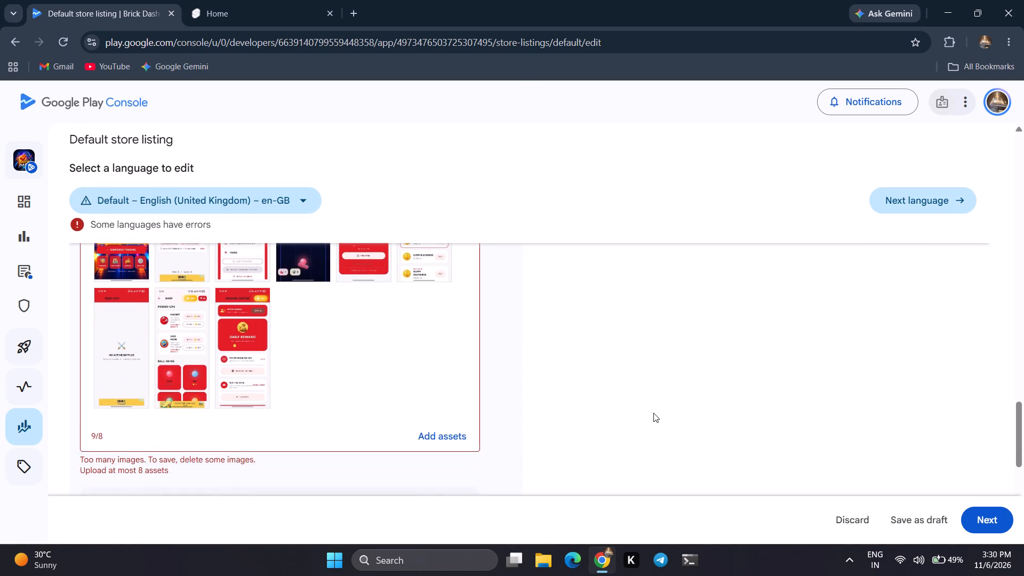
key("Up")
key("Up")
key("Up")
key("Up")
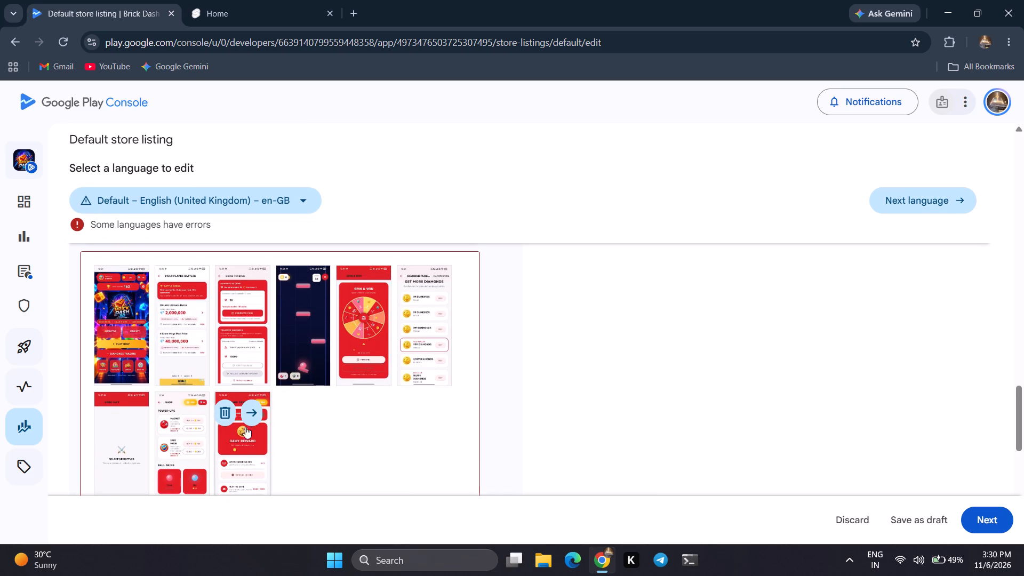
left_click(345, 289)
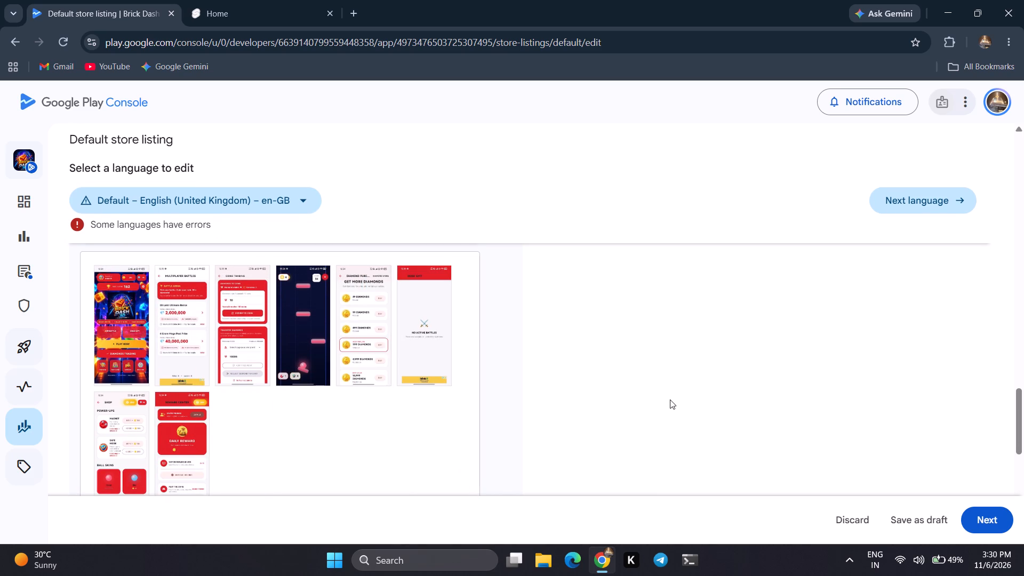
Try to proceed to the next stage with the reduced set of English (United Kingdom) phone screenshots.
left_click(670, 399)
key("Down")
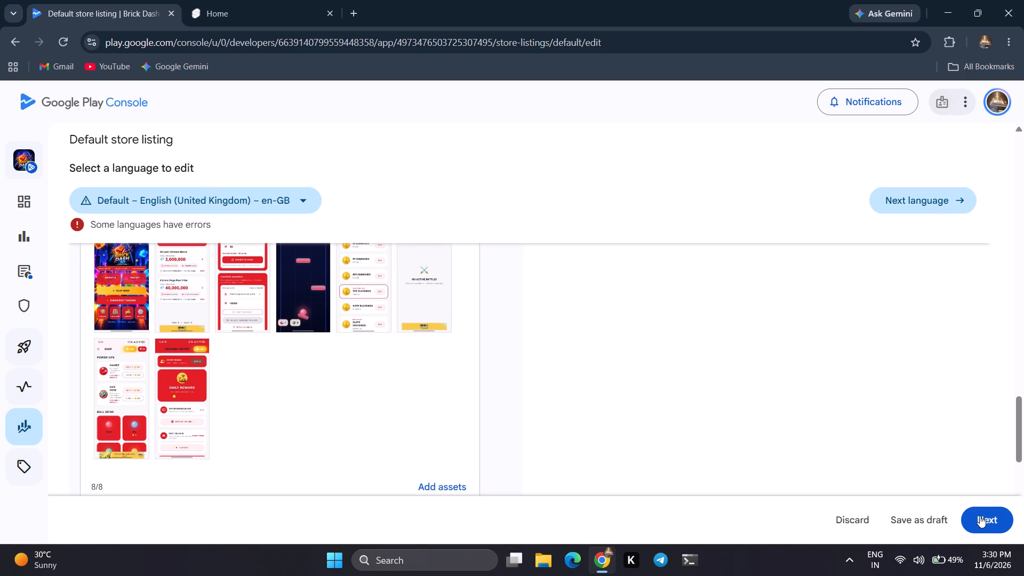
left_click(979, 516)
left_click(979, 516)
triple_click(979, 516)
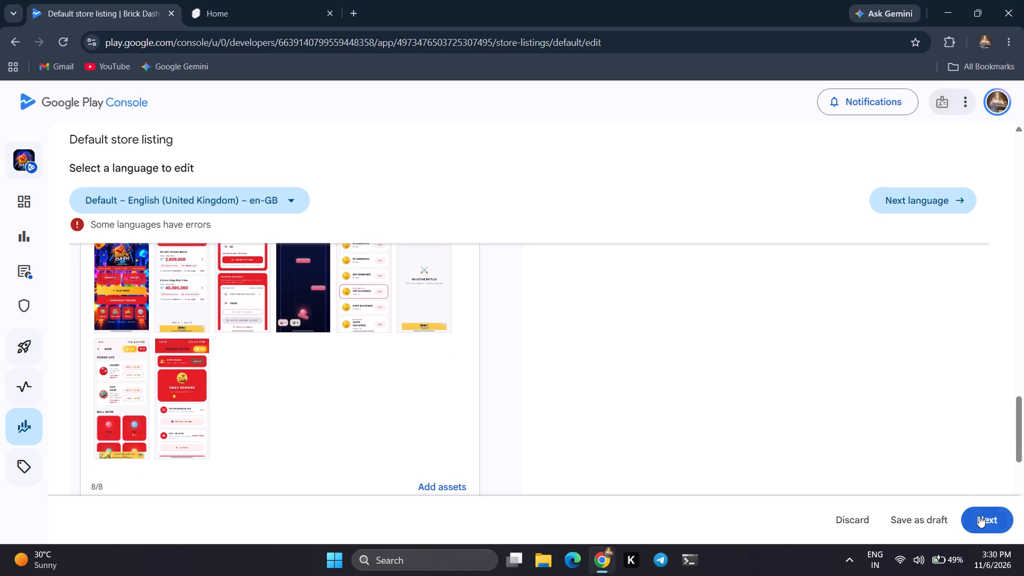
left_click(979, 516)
Remove English – en-IN and English (United States) – en-US from the listing's languages, keeping only the default English (United Kingdom) – en-GB.
left_click(192, 195)
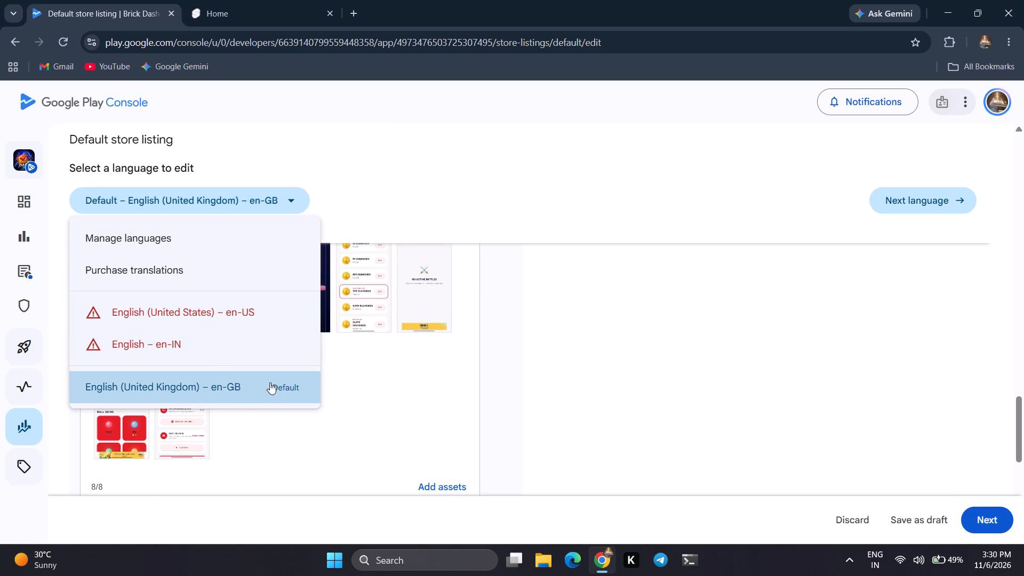
left_click(285, 388)
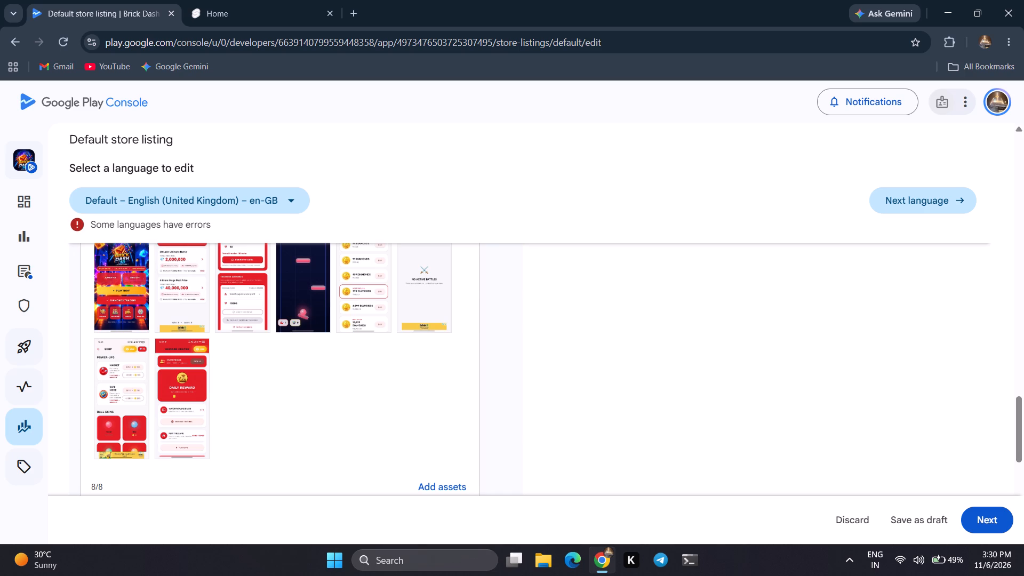
left_click(174, 199)
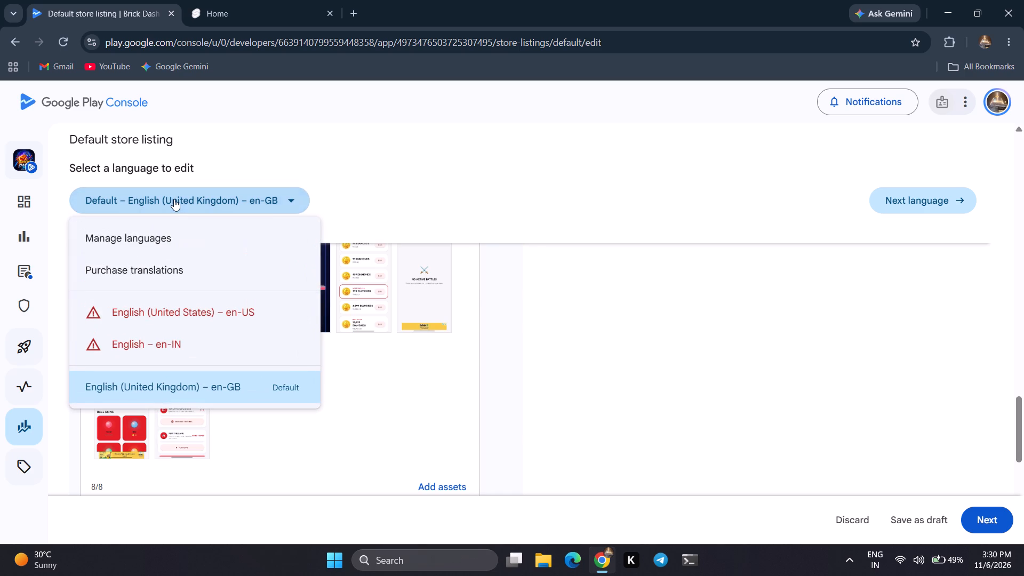
left_click(156, 239)
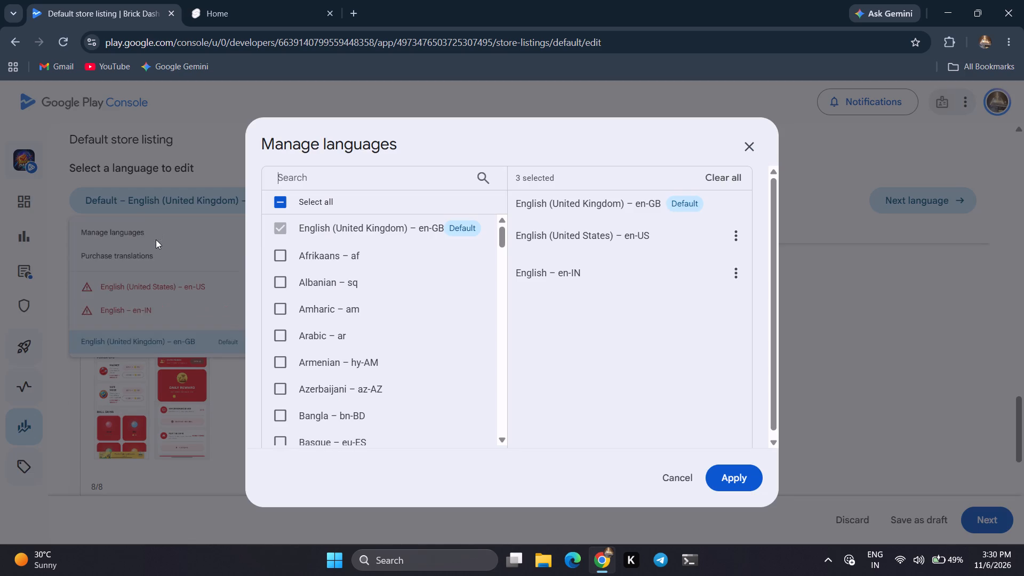
left_click(737, 271)
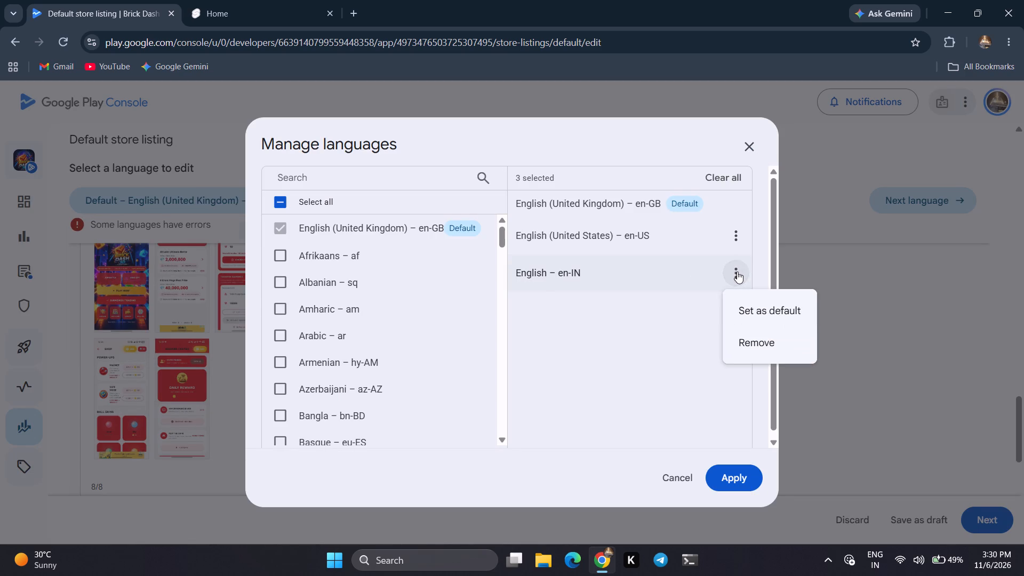
left_click(751, 342)
left_click(734, 239)
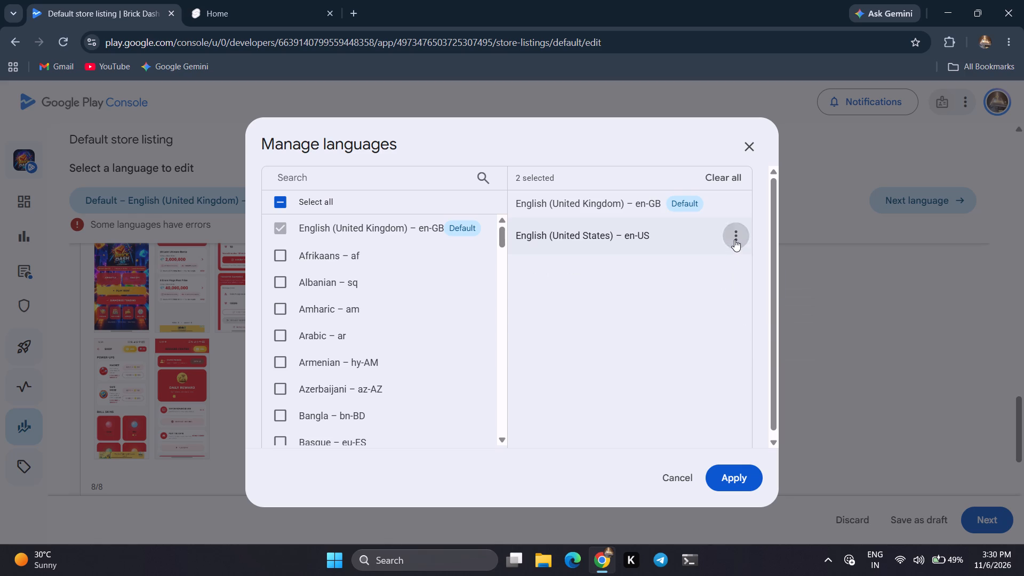
left_click(742, 310)
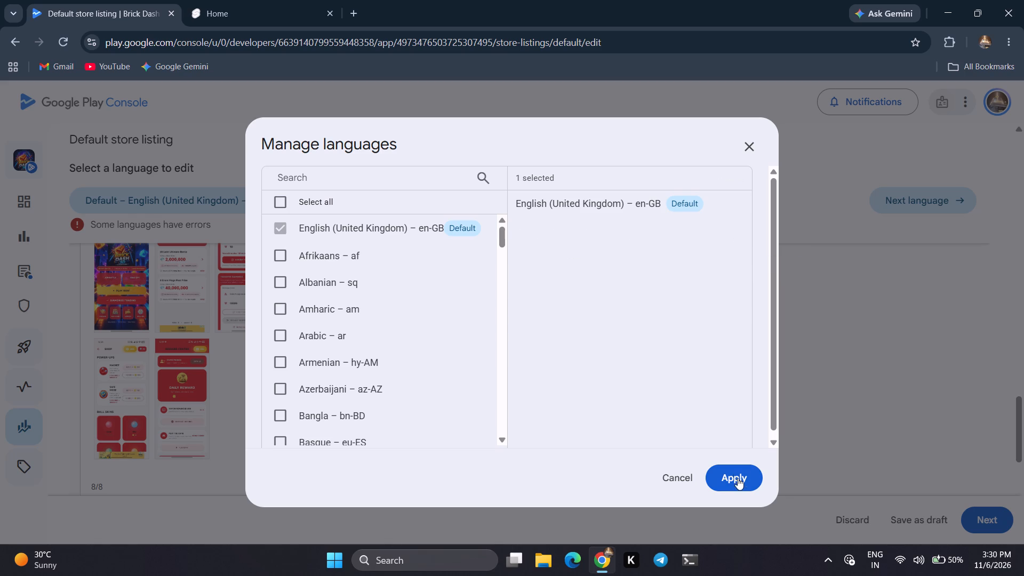
left_click(734, 474)
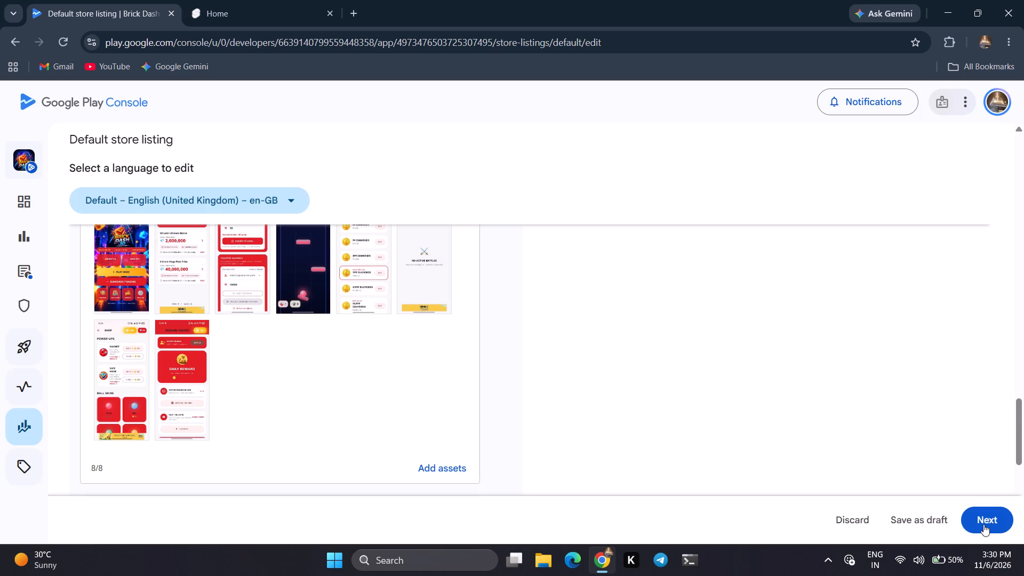
Proceed to the Review stage of the default store listing.
left_click(986, 524)
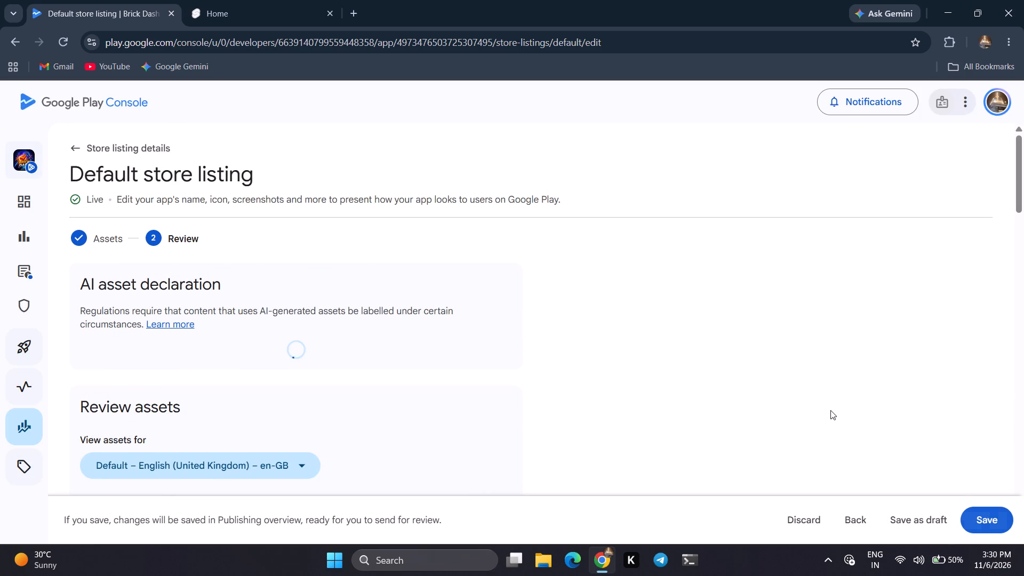
key("Down")
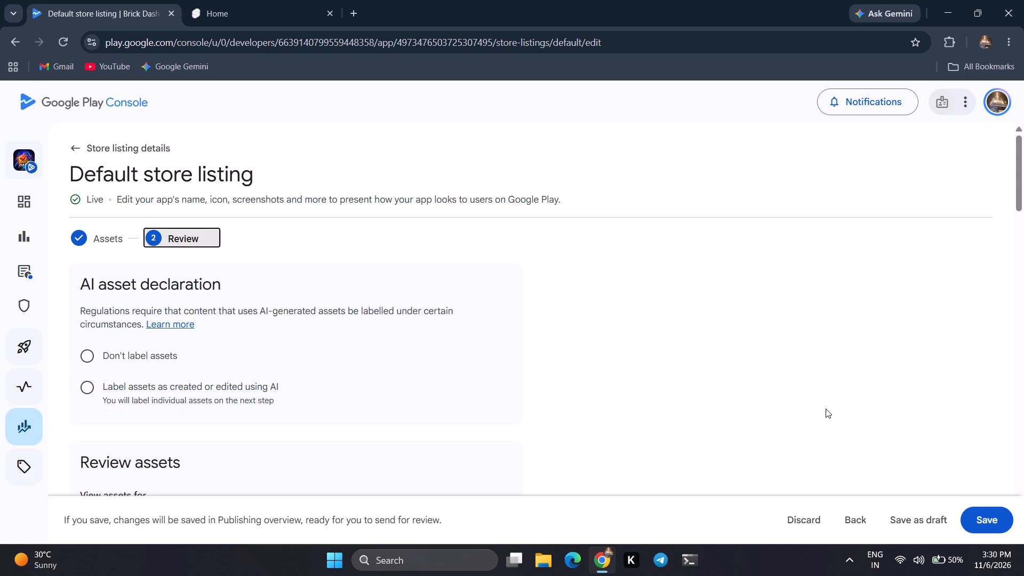
Set the AI asset declaration to Don't label assets for the default store listing.
left_click(753, 380)
key("Down")
key("Down")
key("Down")
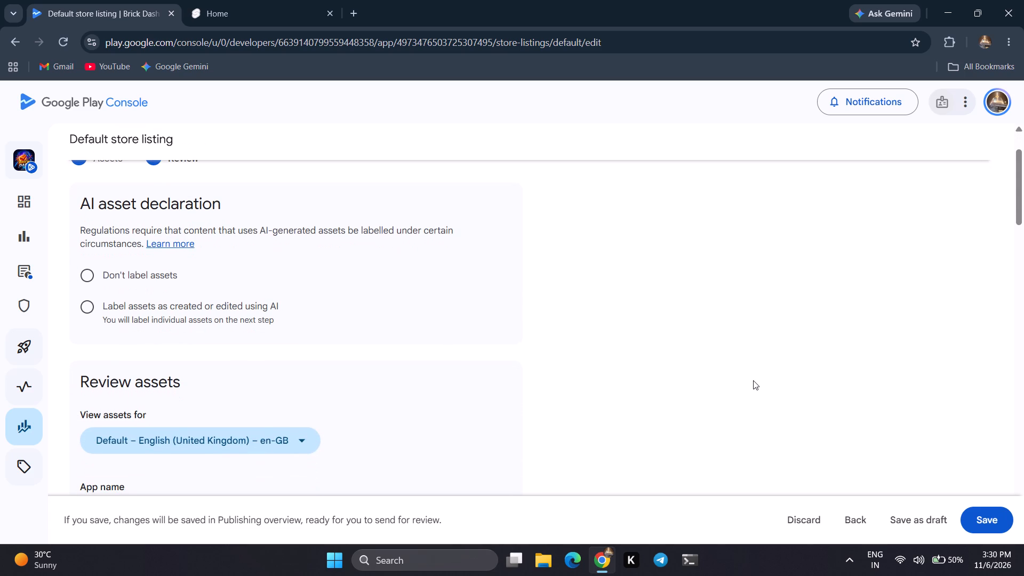
left_click(753, 380)
left_click(753, 380)
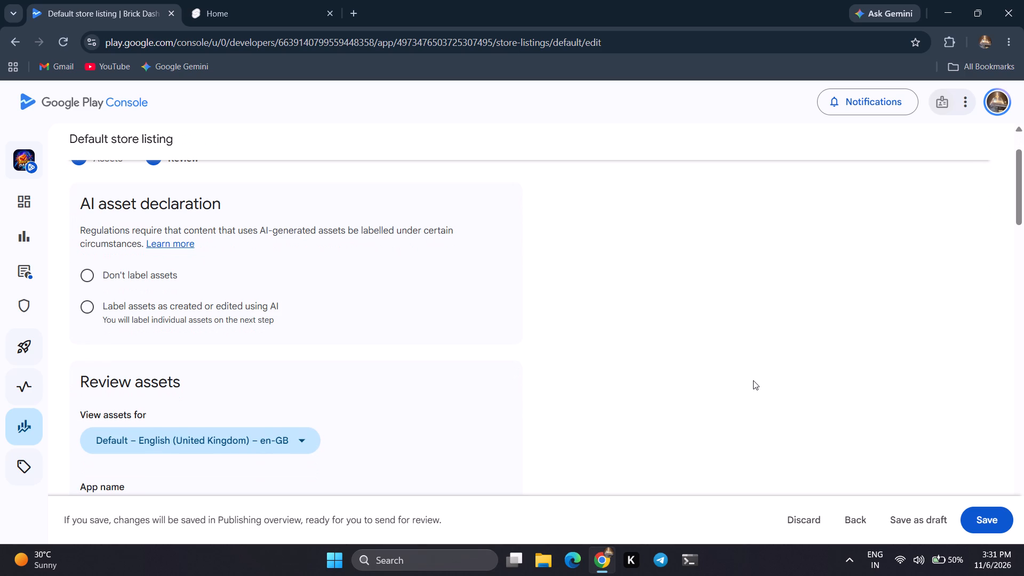
left_click(88, 271)
left_click(588, 328)
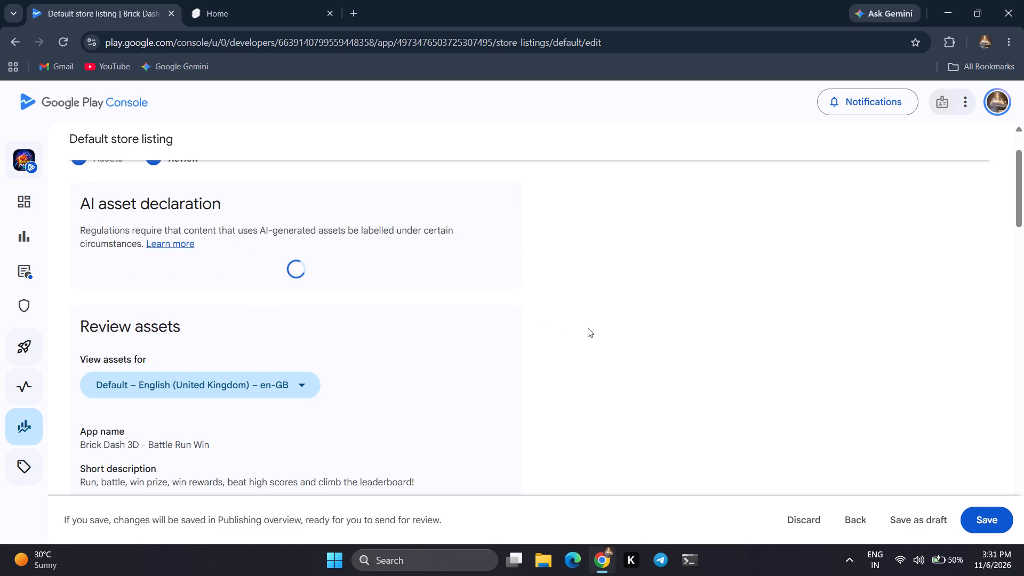
Review the default English (United Kingdom) – en-GB assets, from the app name and descriptions through the phone, tablet, desktop and XR screenshots.
key("Down")
key("Down")
key("Down")
key("Down")
key("Down")
key("Down")
key("Down")
key("Down")
key("Down")
key("Down")
key("Down")
key("Down")
key("Down")
key("Down")
key("Down")
key("Down")
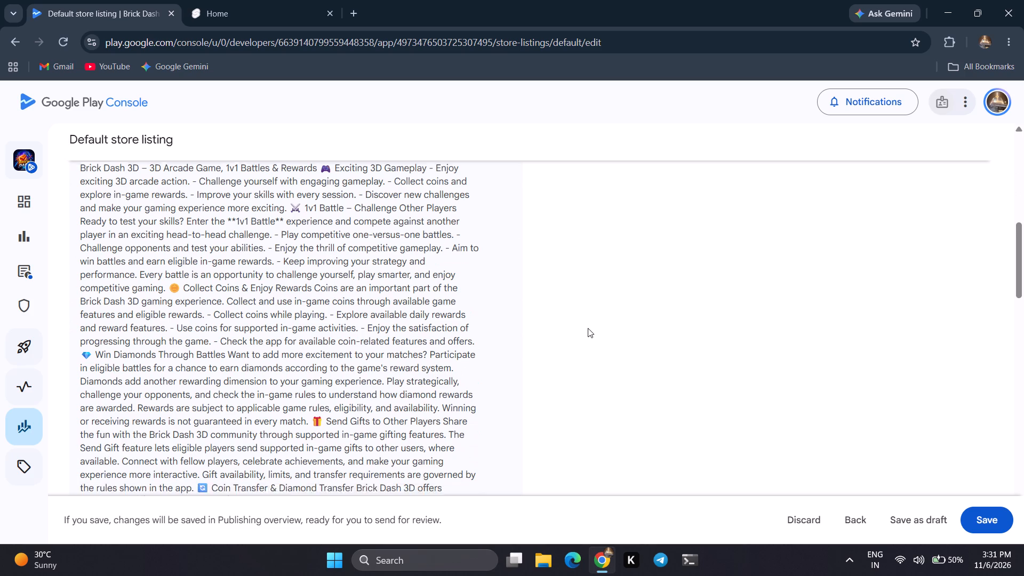
key("Up")
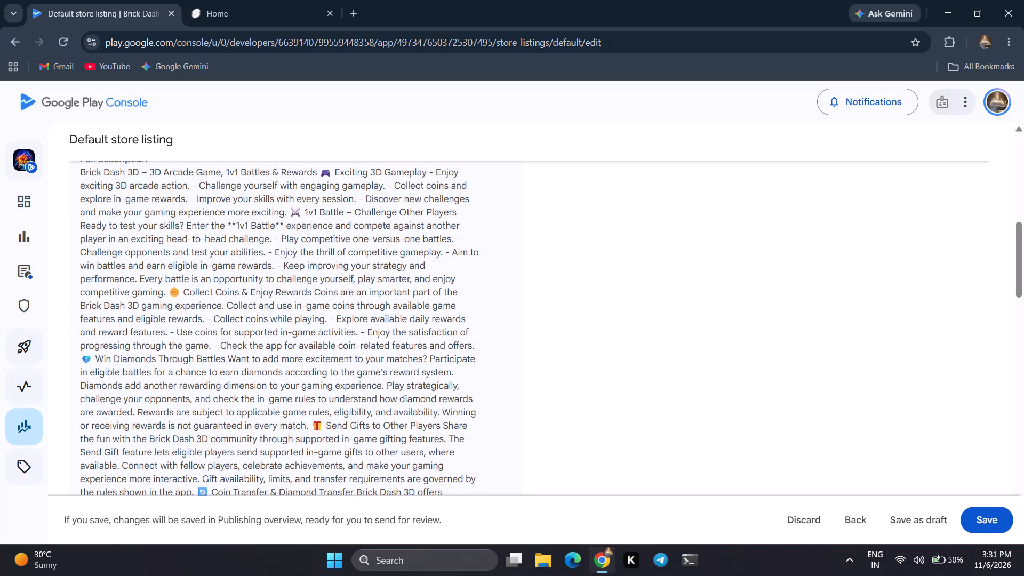
left_click(343, 218)
key("Down")
key("Down")
key("Down")
key("Down")
key("Down")
key("Down")
key("Down")
key("Down")
key("Down")
key("Down")
key("Down")
key("Down")
key("Down")
key("Down")
key("Down")
key("Down")
key("Down")
key("Down")
key("Down")
key("Down")
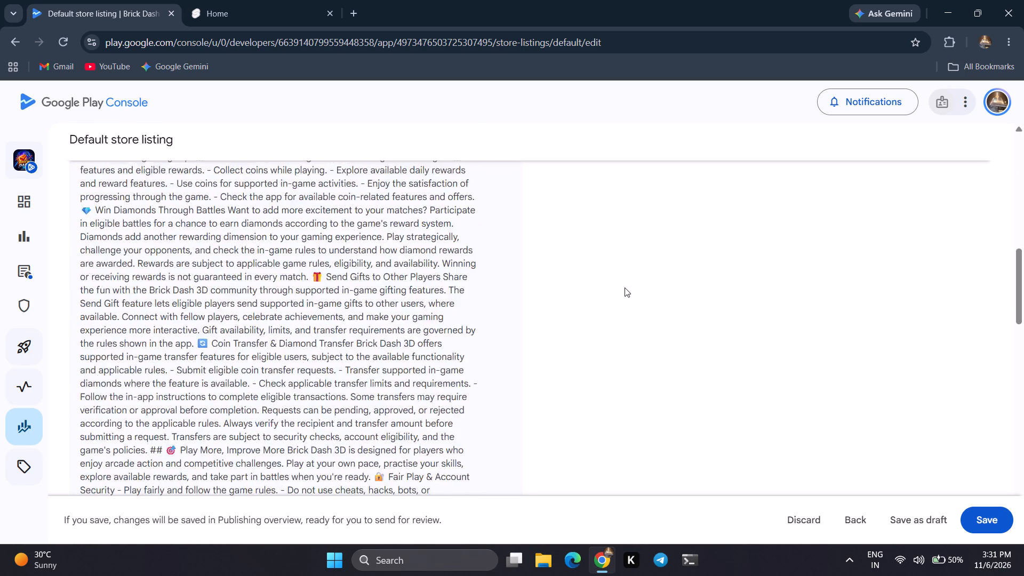
key("Down")
key("Down")
key("Down")
key("Down")
key("Down")
key("Down")
key("Down")
key("Down")
key("Down")
key("Down")
key("Down")
key("Down")
key("Down")
key("Down")
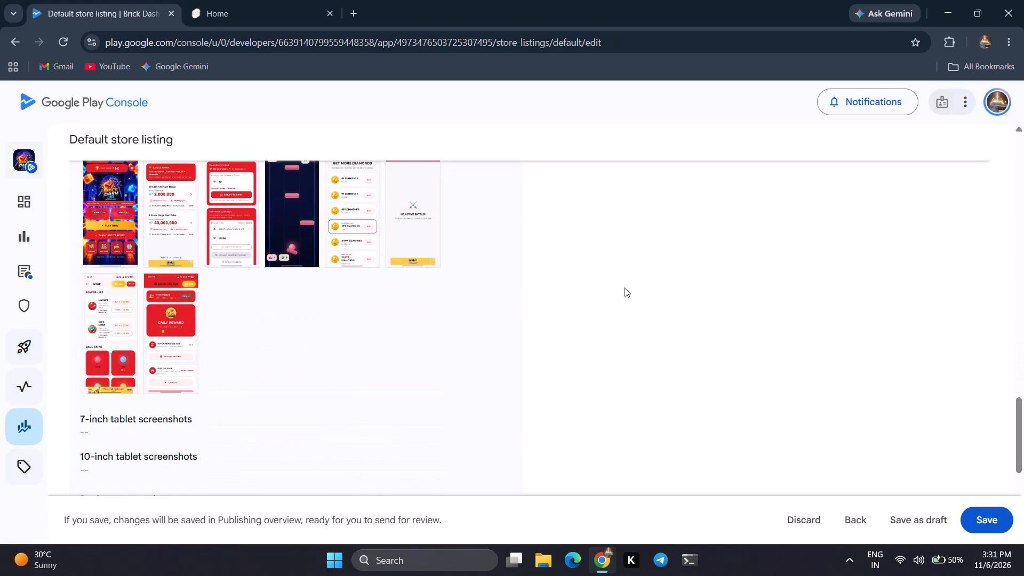
key("Down")
key("Down")
key("Down")
key("Down")
key("Down")
key("Down")
key("Down")
key("Down")
key("Down")
key("Down")
key("Down")
key("Down")
key("Down")
key("Down")
key("Down")
key("Down")
key("Down")
key("Down")
key("Down")
key("Down")
key("Up")
key("Up")
key("Up")
key("Up")
key("Up")
key("Up")
key("Up")
key("Up")
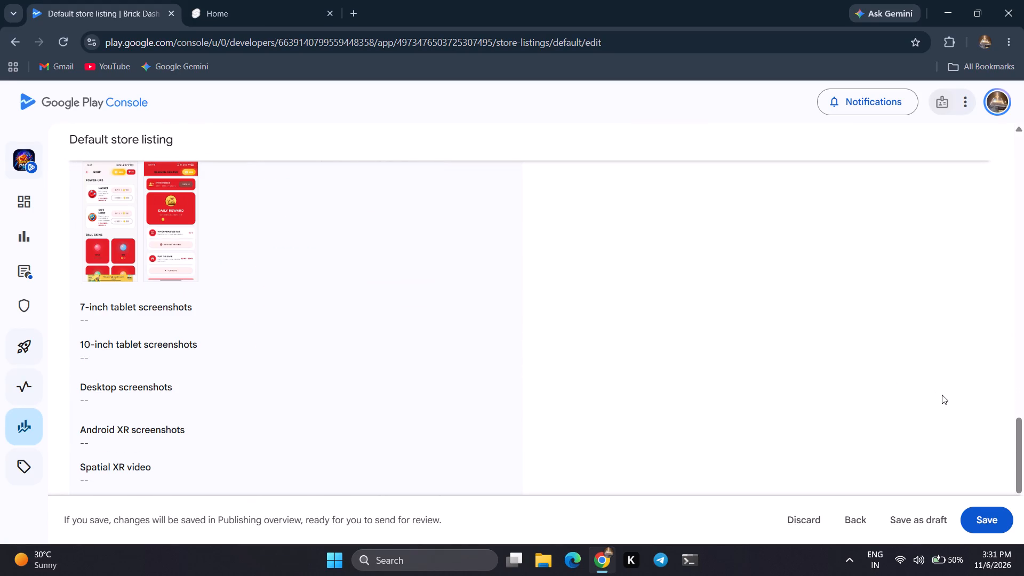
Save the default store listing changes and go to the Publishing overview.
left_click(982, 520)
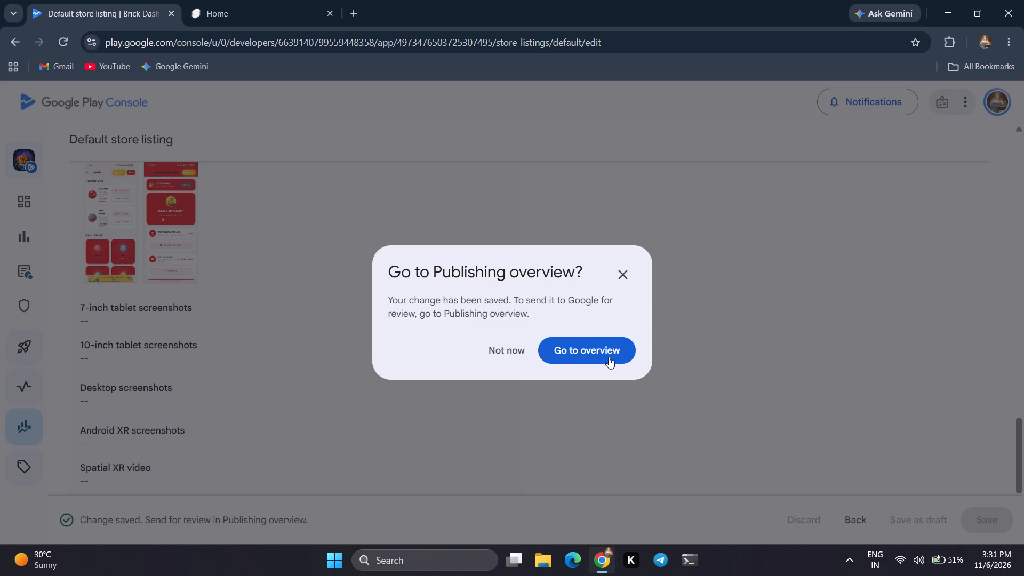
left_click(585, 347)
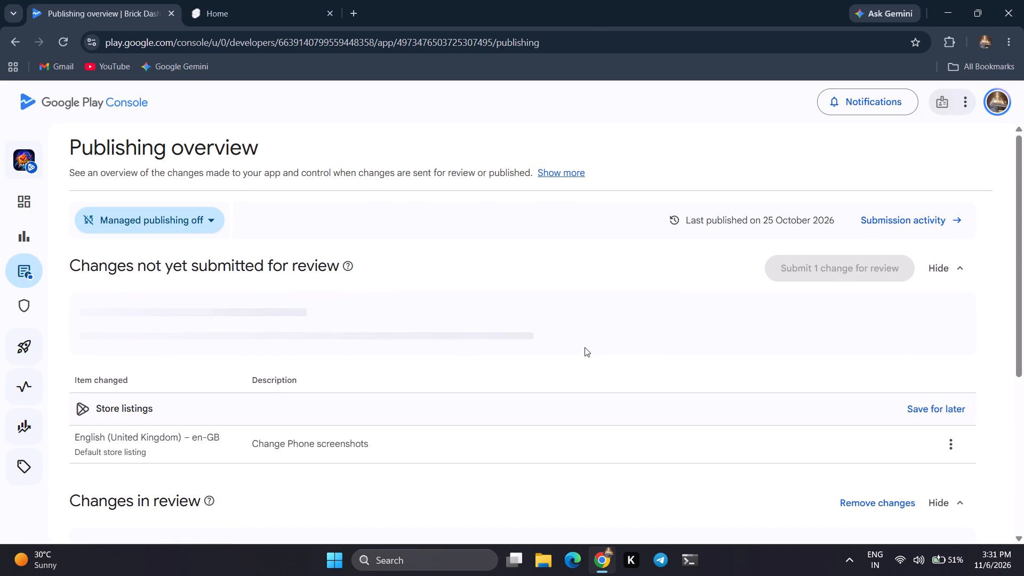
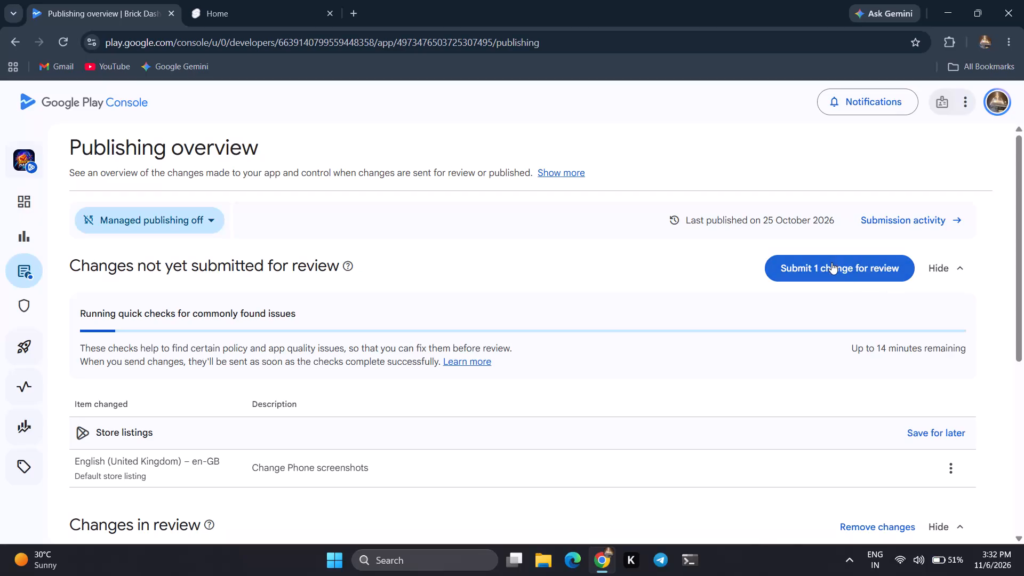
Submit the default store listing's phone screenshots change for review, restarting the review already in progress.
left_click(831, 262)
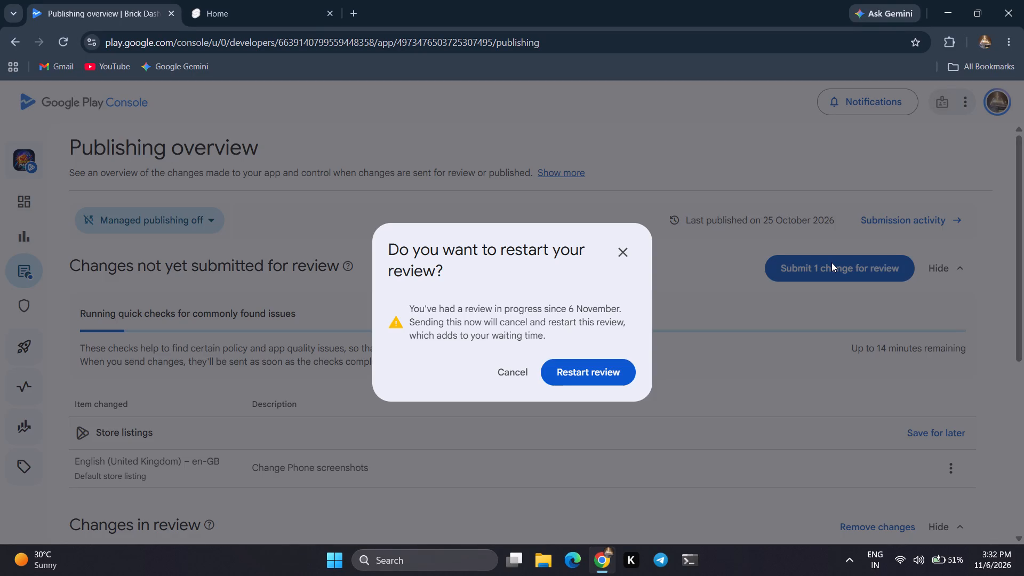
left_click(581, 375)
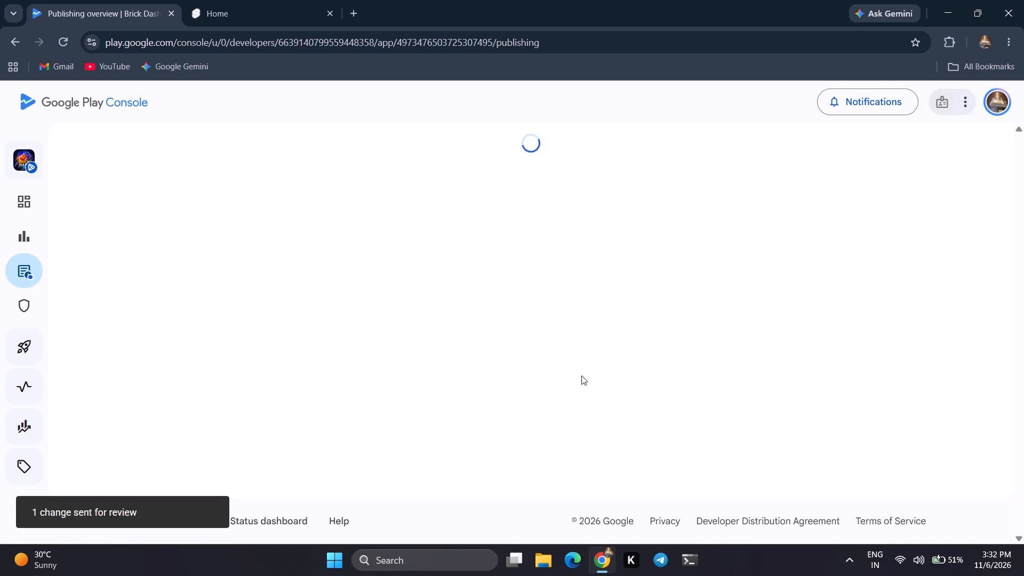